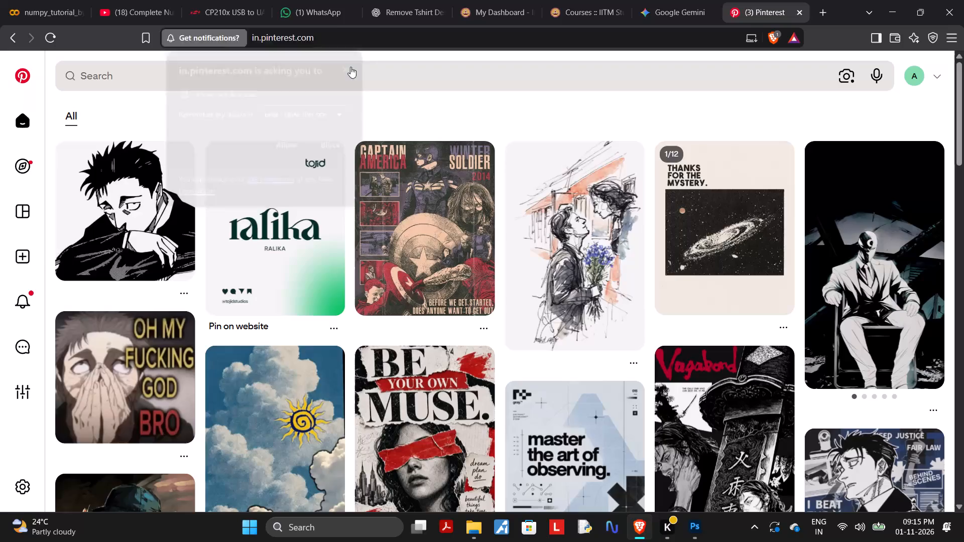
Search Pinterest for "happy diwali poster".
click(365, 72)
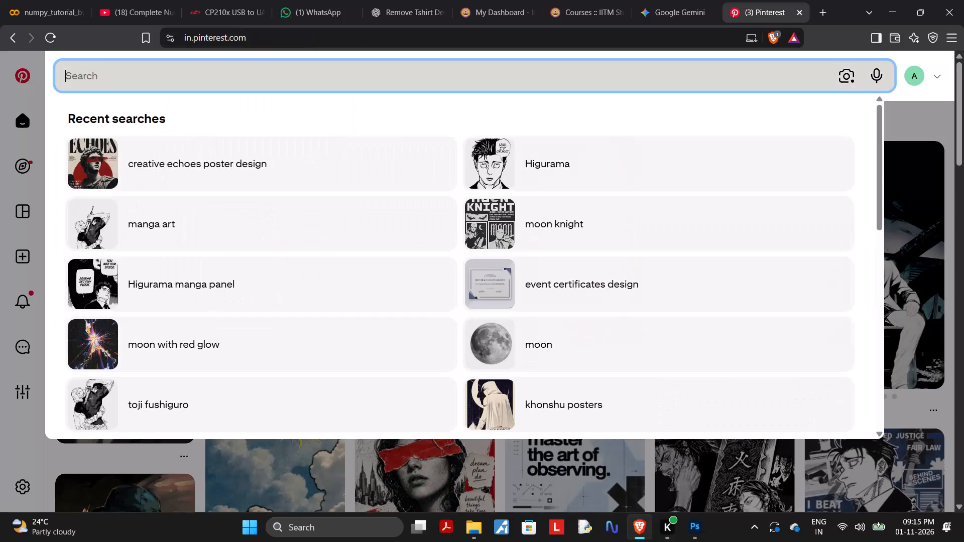
text(happy diwal)
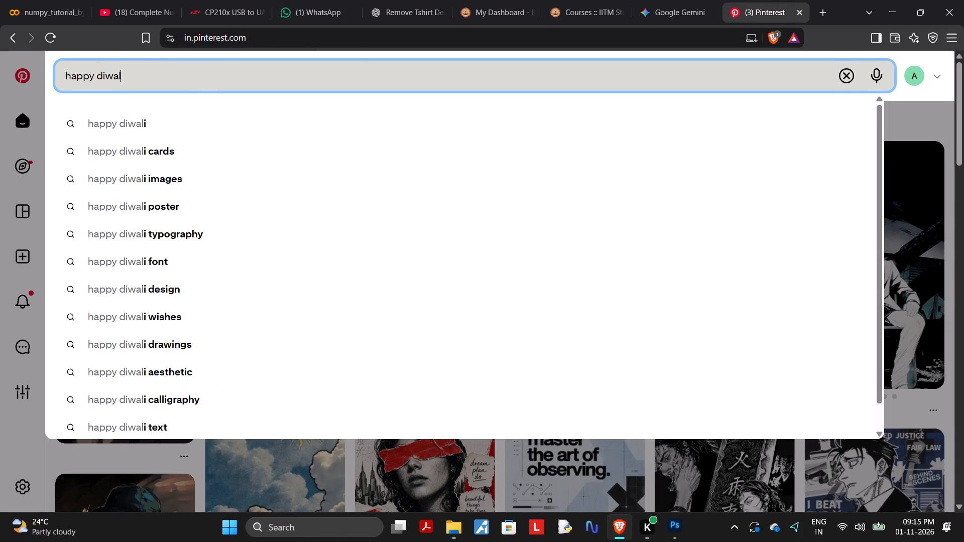
key(i)
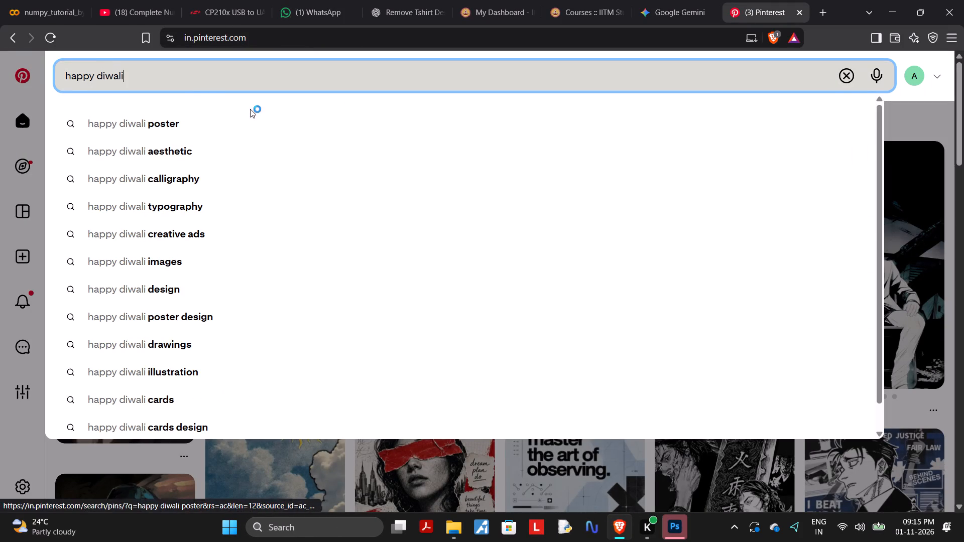
click(225, 130)
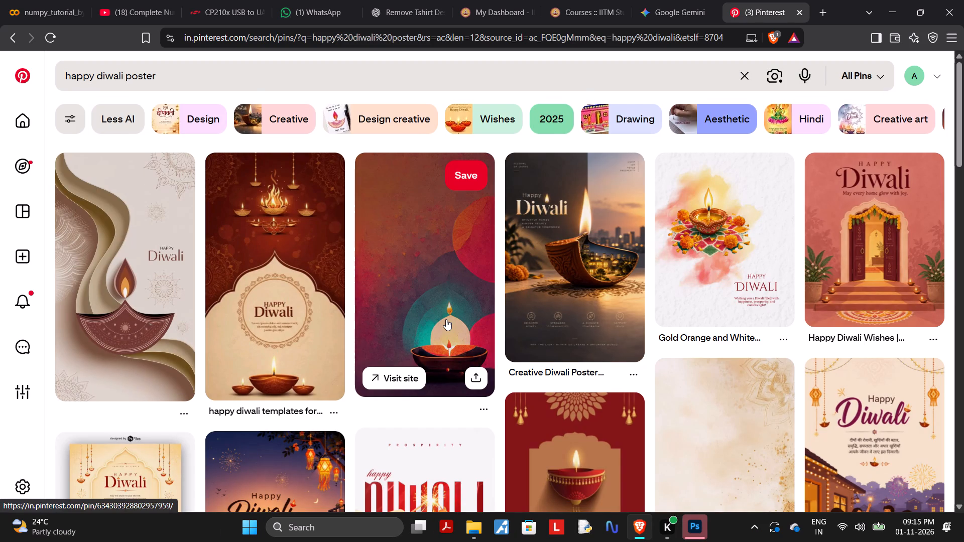
Look through the Diwali poster results and open the Diwali Flyer pin showing a goddess seated on a pink lotus.
scroll(446, 319, down, 1)
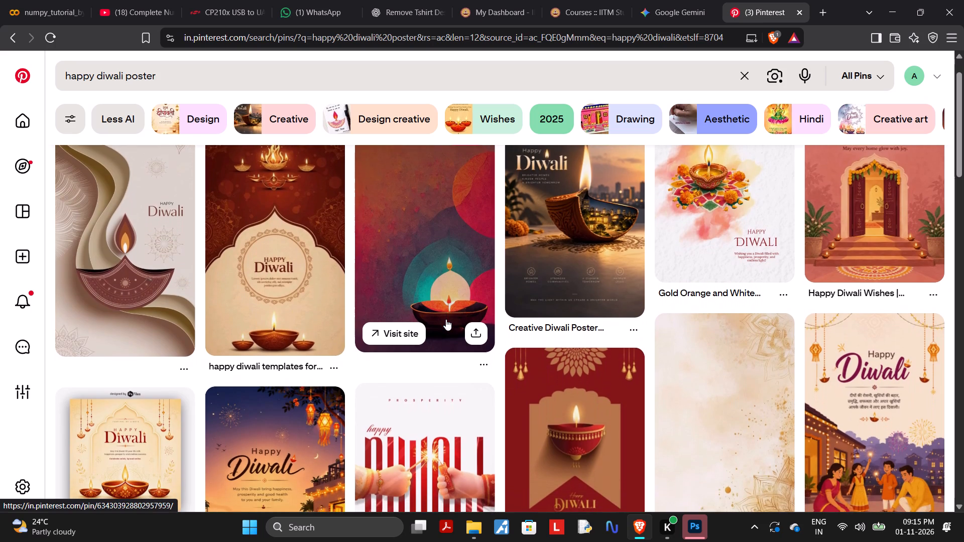
scroll(446, 319, down, 3)
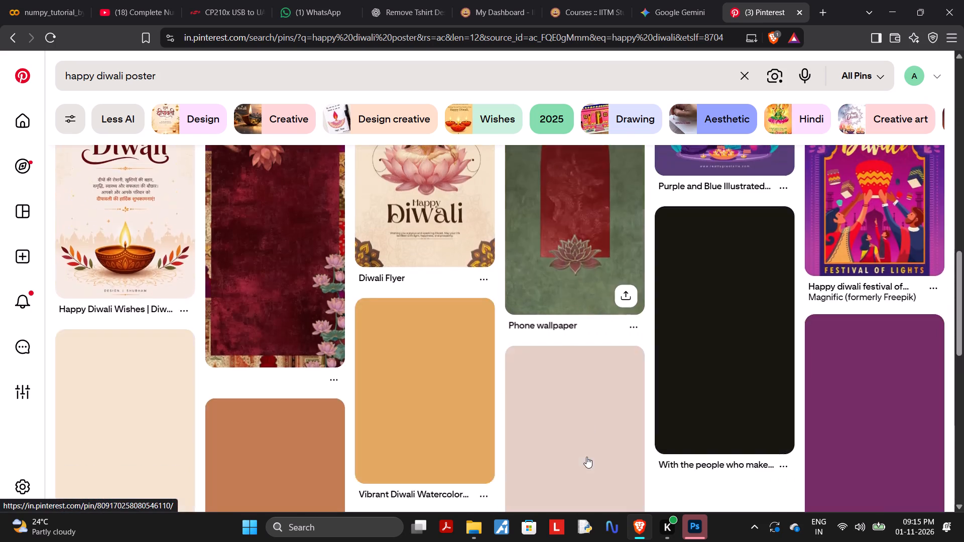
scroll(586, 457, up, 3)
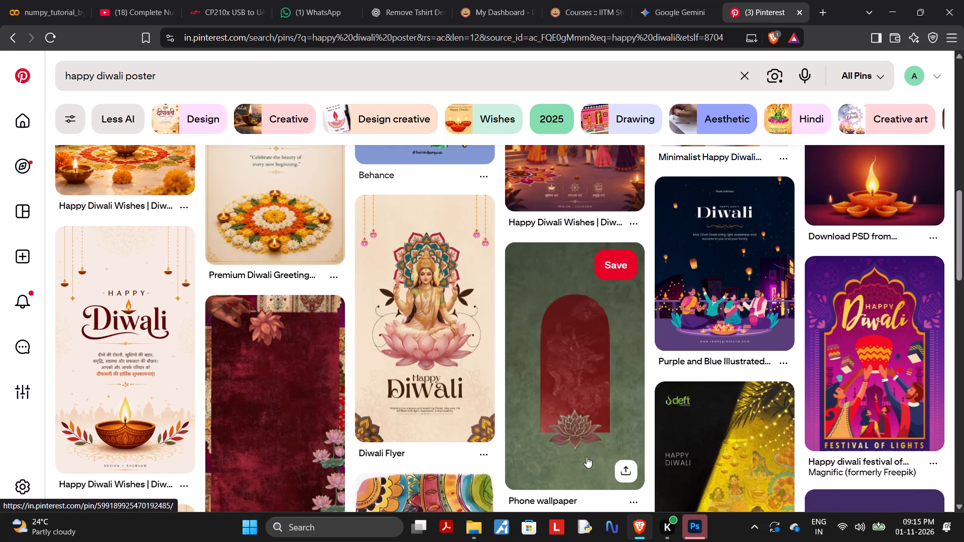
click(434, 385)
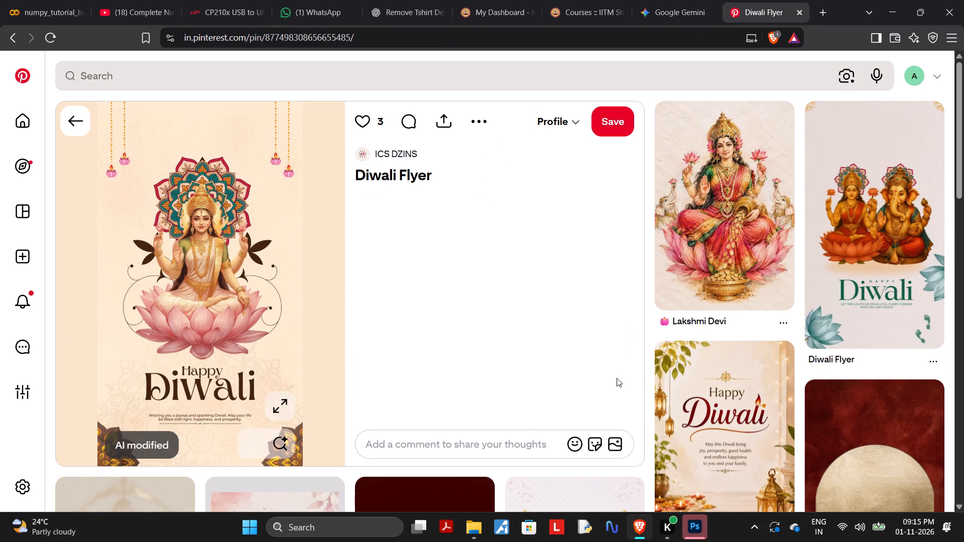
Examine the related designs beneath the Diwali Flyer pin for poster ideas, and return to the search results.
scroll(475, 280, down, 1)
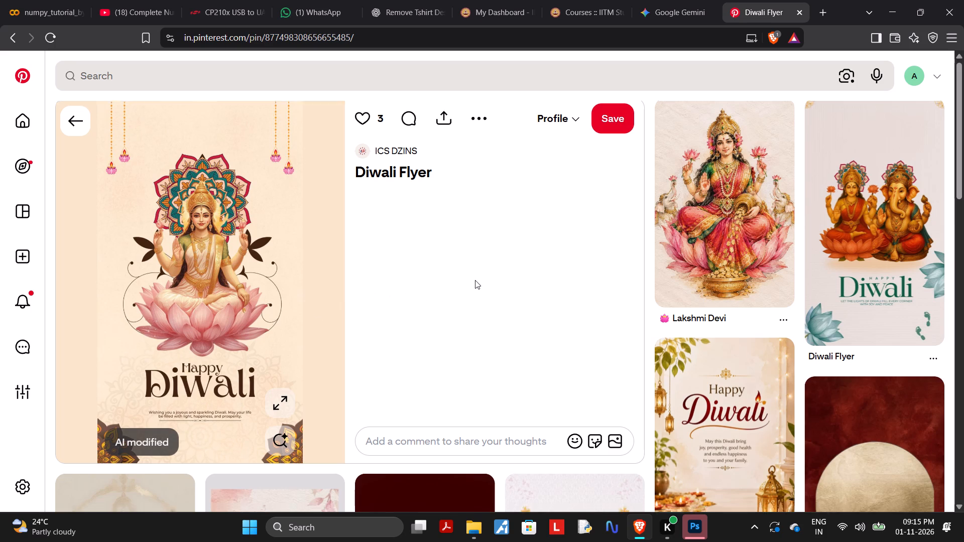
scroll(475, 280, down, 3)
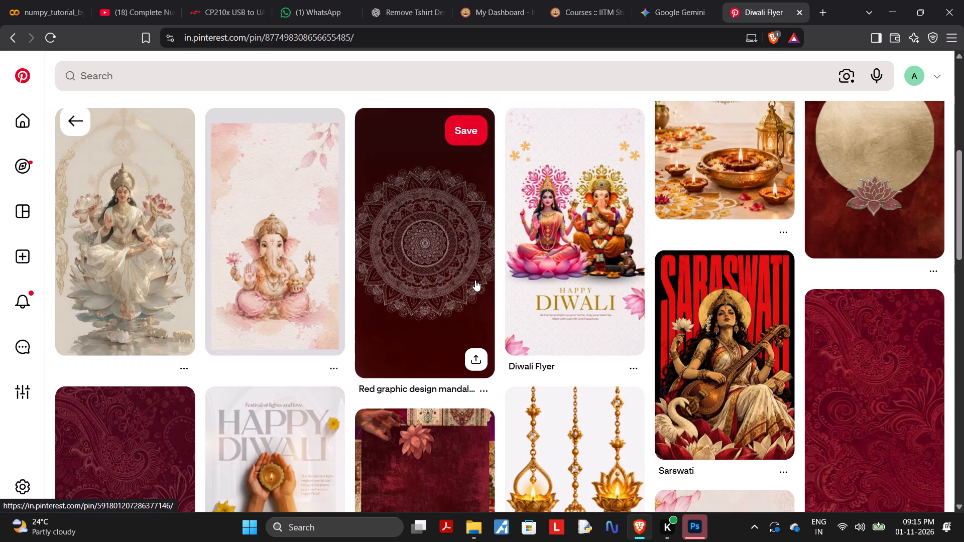
scroll(475, 280, down, 2)
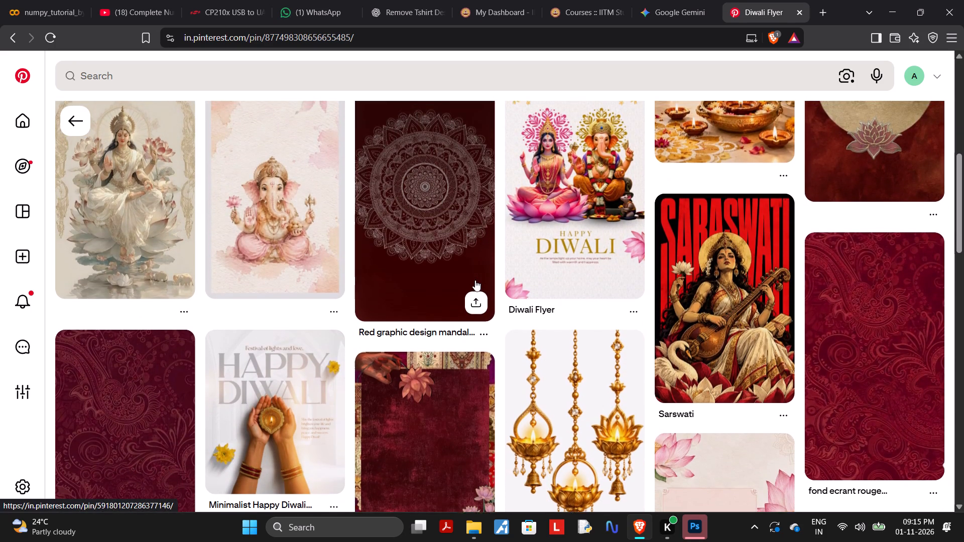
scroll(475, 280, down, 1)
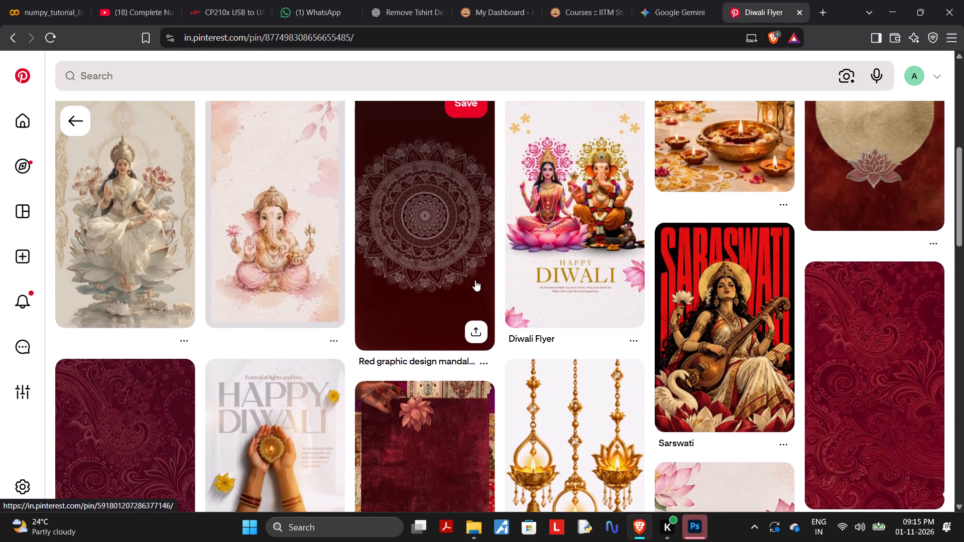
scroll(475, 280, down, 1)
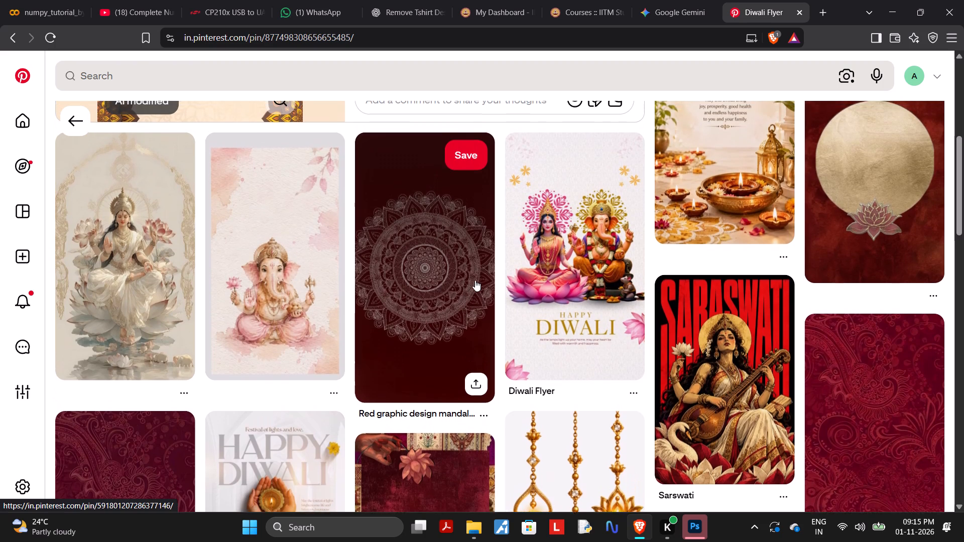
scroll(475, 280, down, 1)
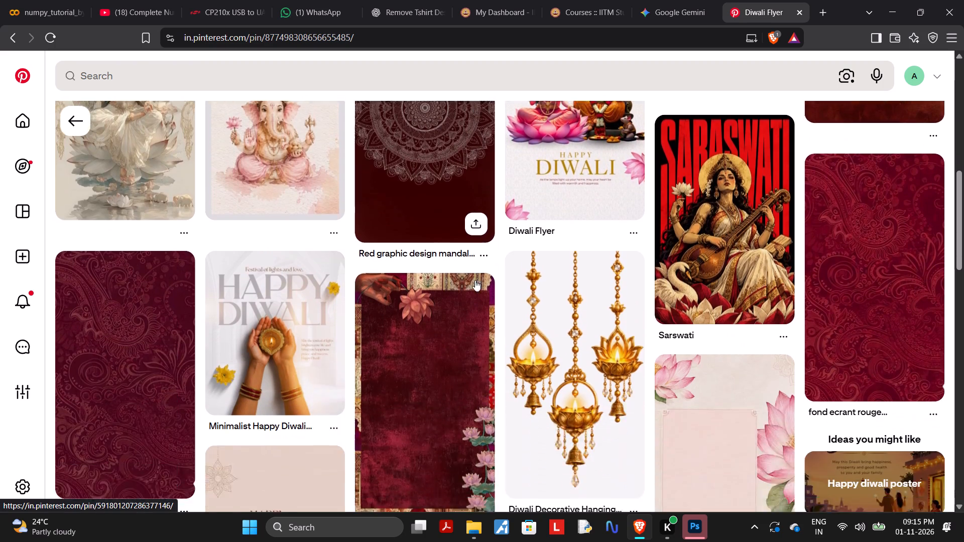
scroll(475, 280, down, 4)
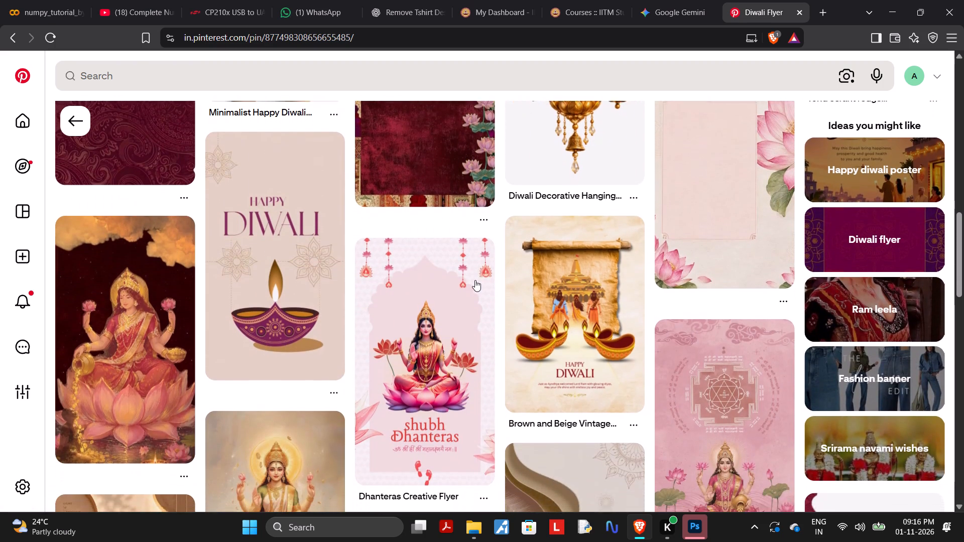
scroll(475, 280, down, 6)
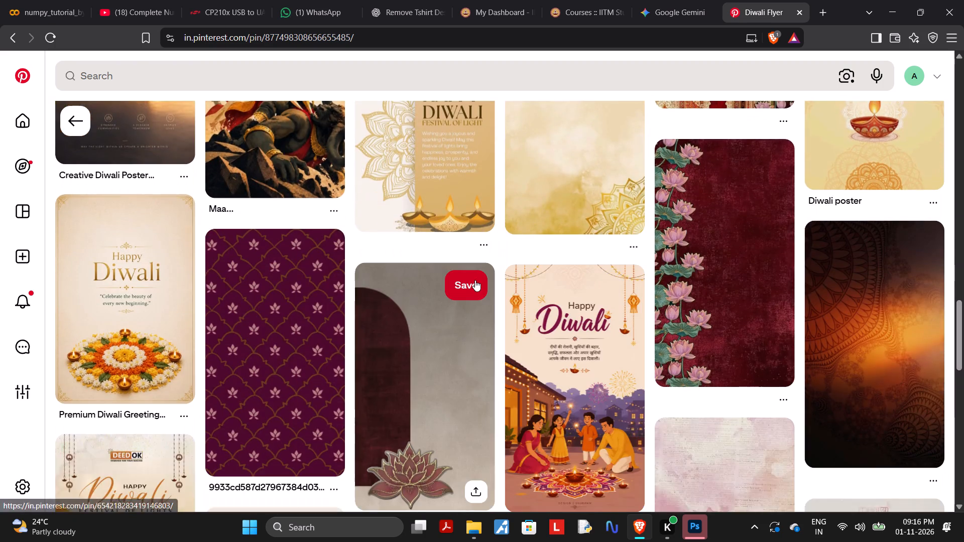
scroll(475, 280, up, 15)
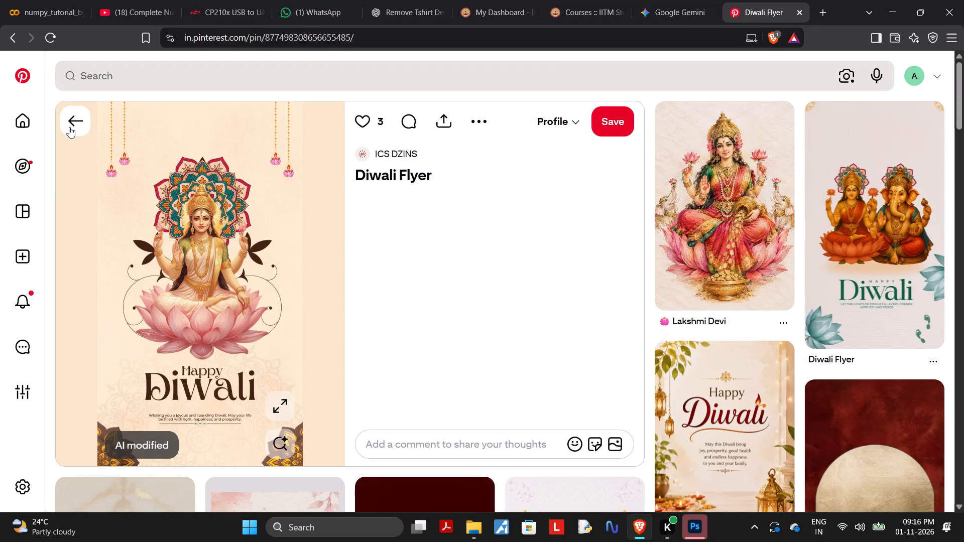
click(69, 128)
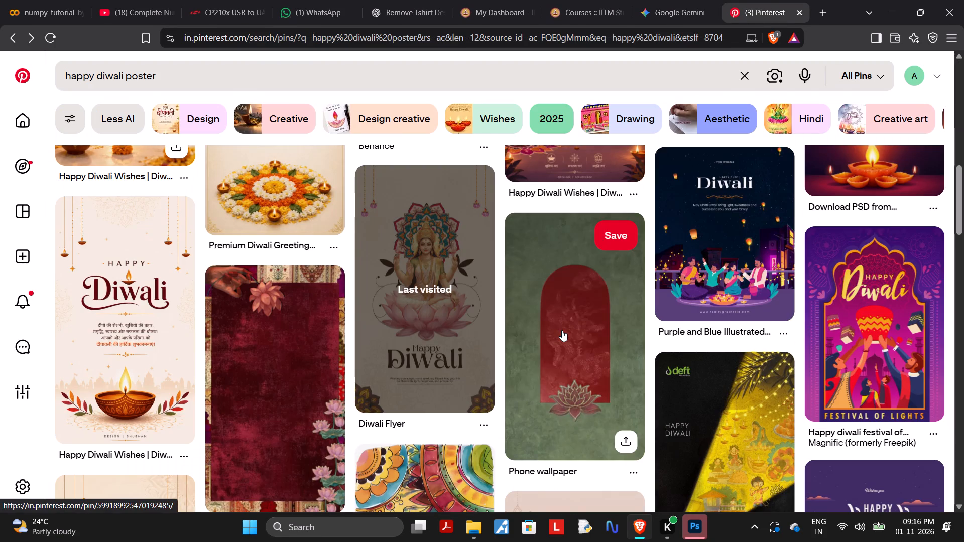
Reopen the last visited Diwali Flyer pin with the lotus-seated goddess from the search results.
scroll(562, 330, down, 4)
scroll(562, 330, up, 2)
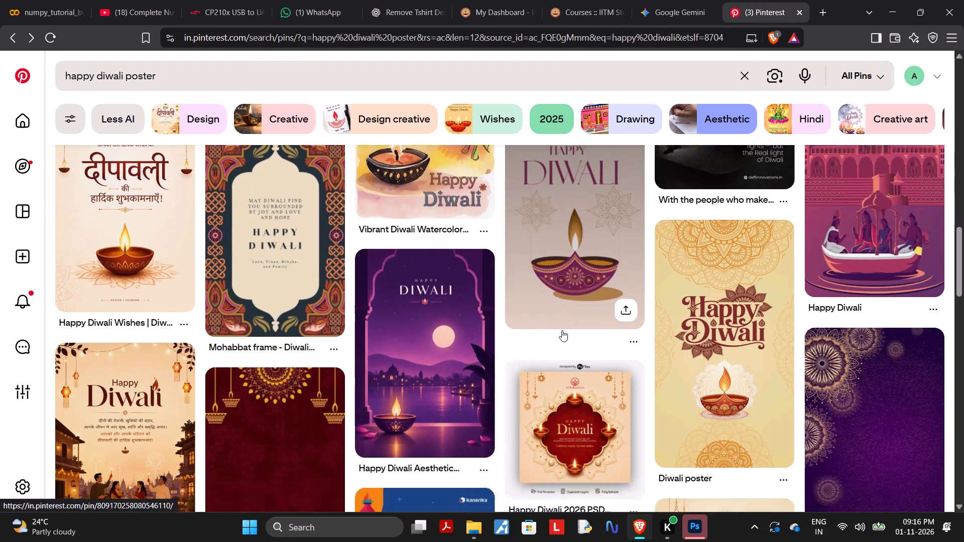
scroll(562, 330, up, 1)
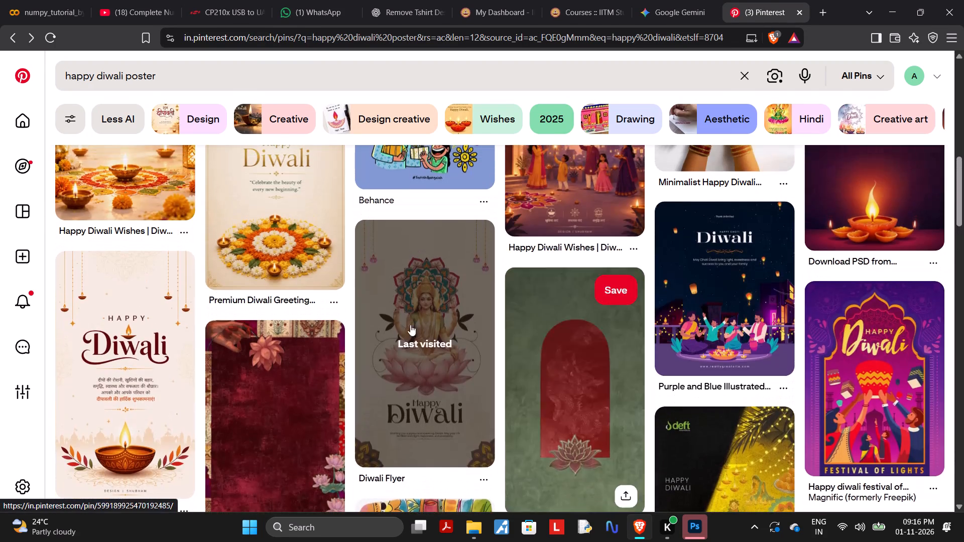
click(404, 354)
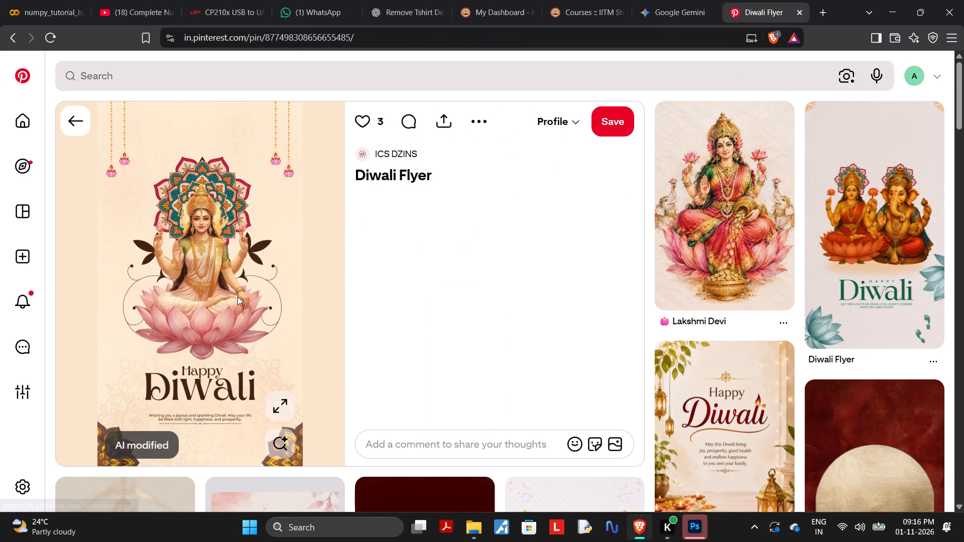
Review the related Diwali designs below the flyer once more, and return to the flyer image.
scroll(237, 297, down, 4)
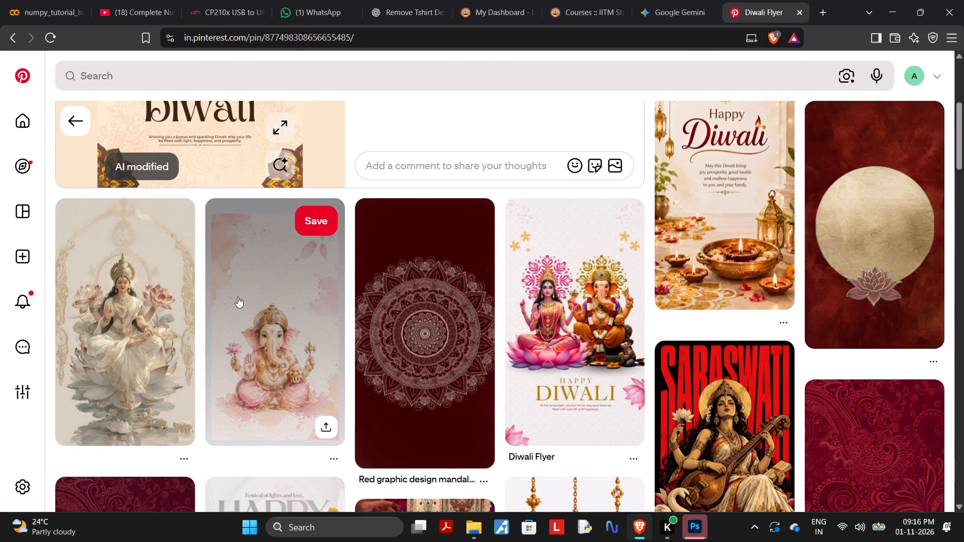
scroll(237, 297, down, 4)
scroll(237, 297, up, 1)
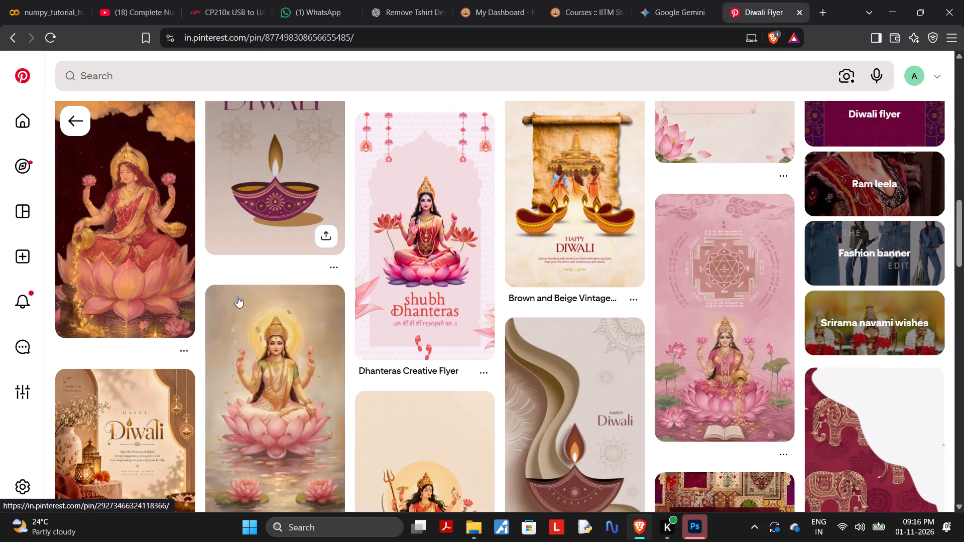
scroll(237, 297, up, 1)
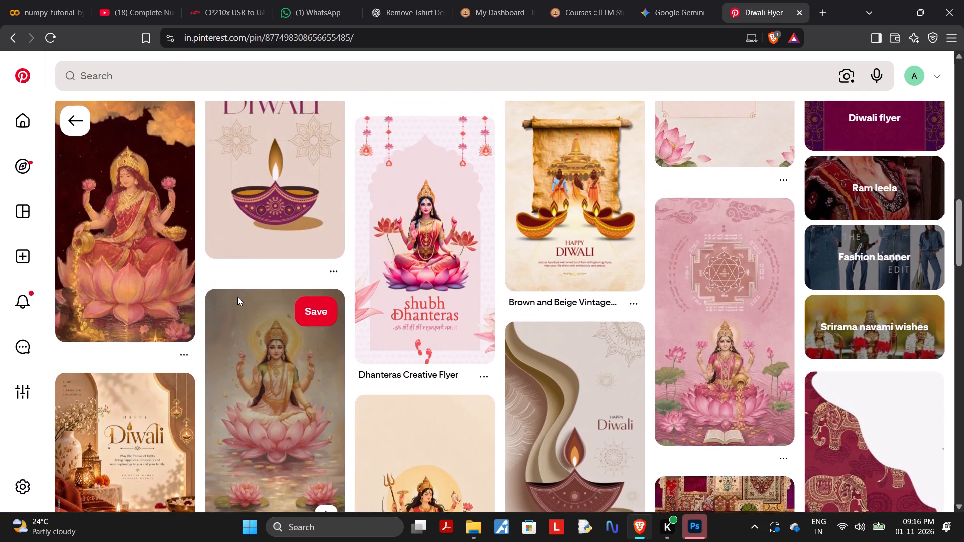
scroll(237, 297, up, 1)
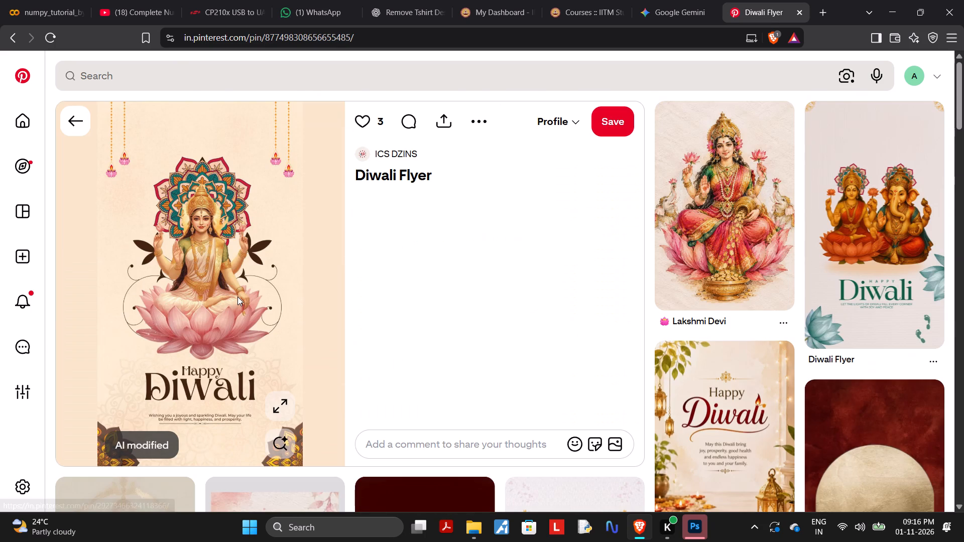
Copy the Diwali Flyer image from the open pin.
drag(147, 240, 200, 224)
click(200, 224)
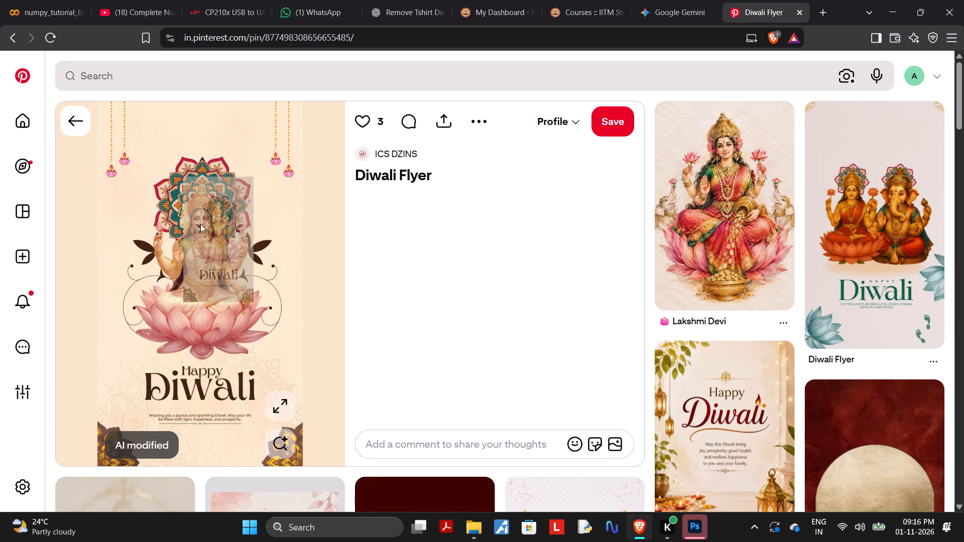
right_click(274, 279)
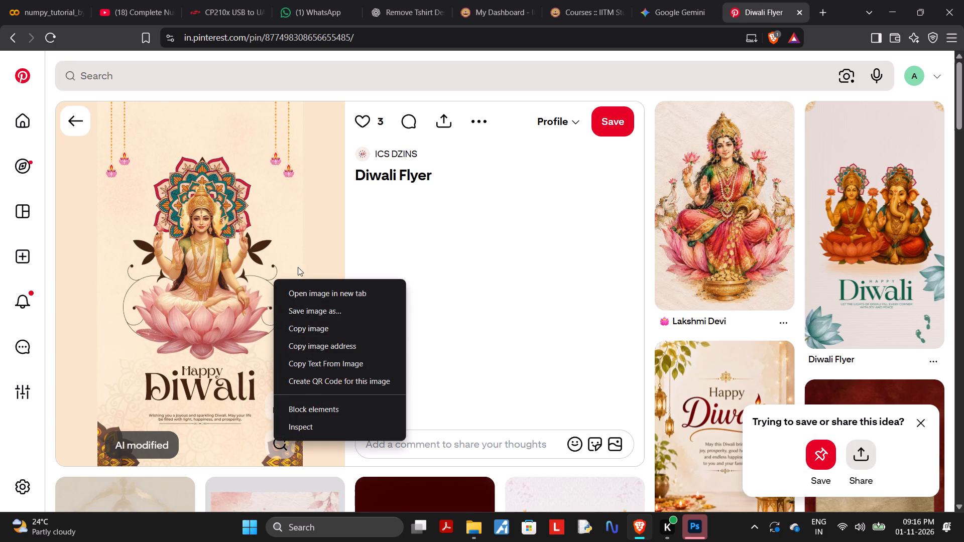
click(325, 335)
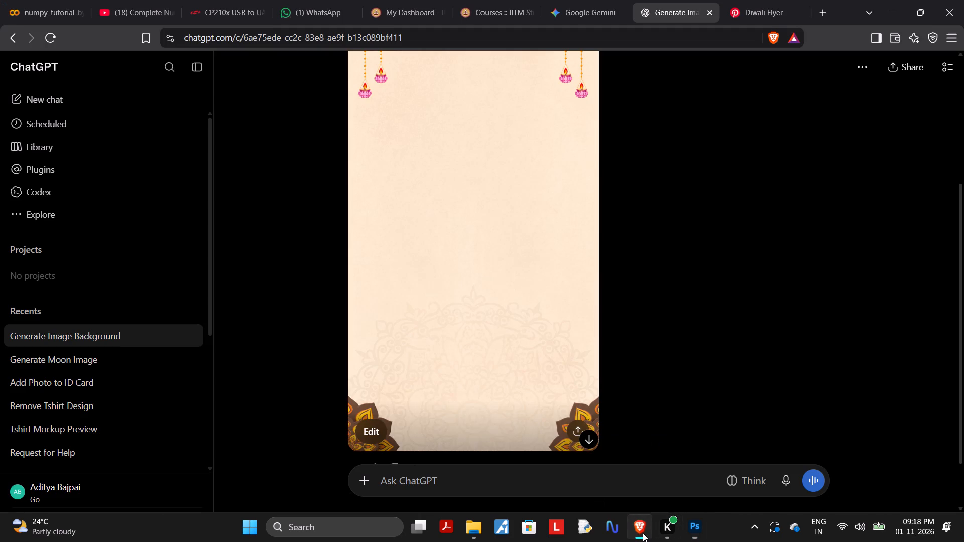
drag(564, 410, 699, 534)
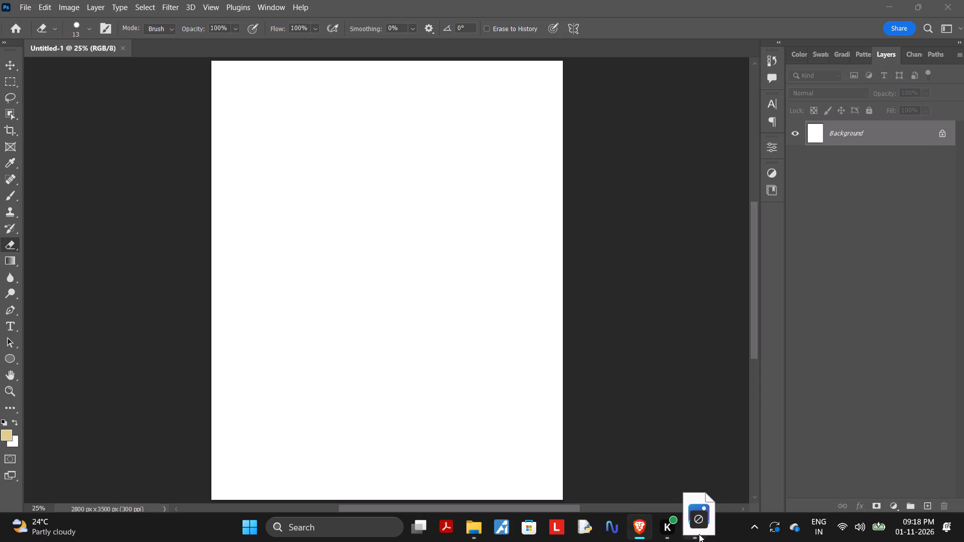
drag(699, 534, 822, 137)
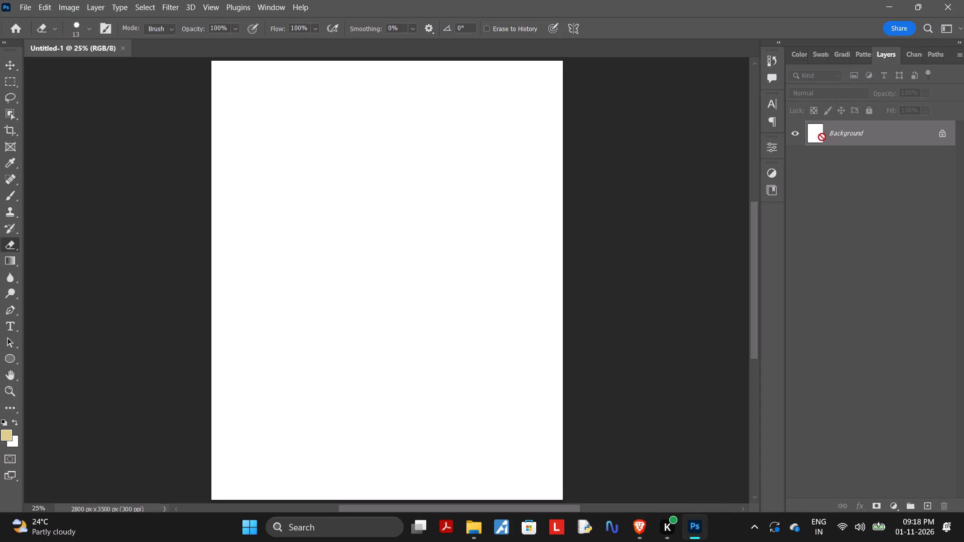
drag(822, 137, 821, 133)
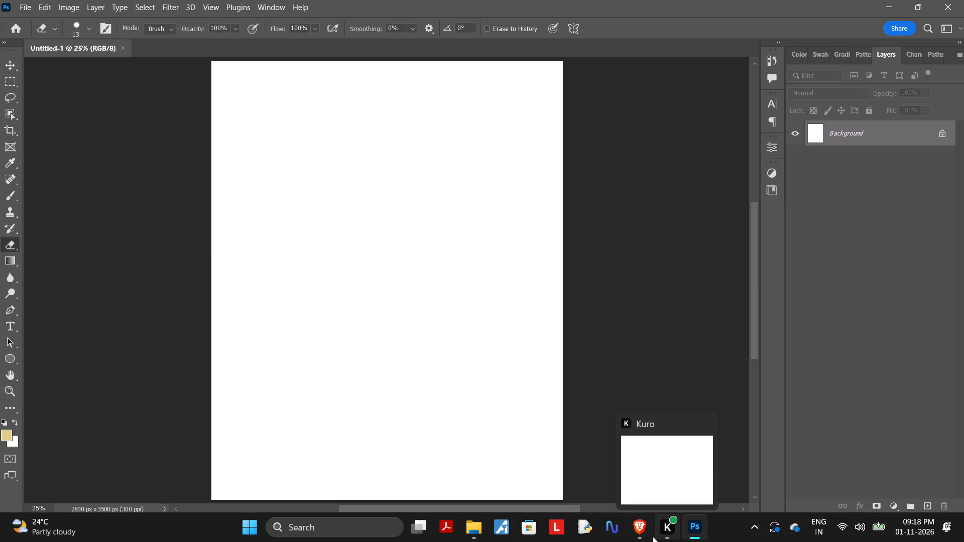
Switch back to ChatGPT and save the generated background as a PNG in New folder on New Volume (D:), named Diwali Parchment with Lotus Lamps.
click(638, 535)
click(486, 222)
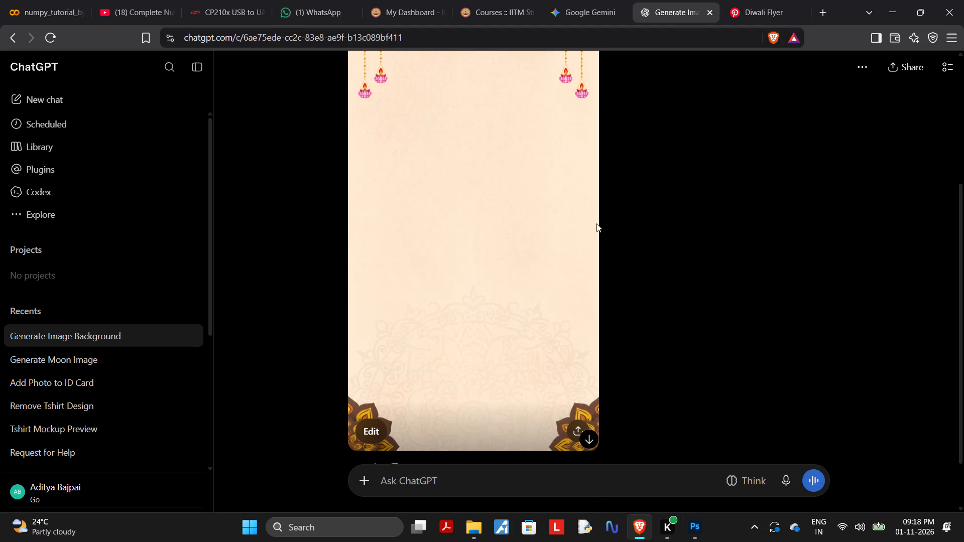
click(755, 76)
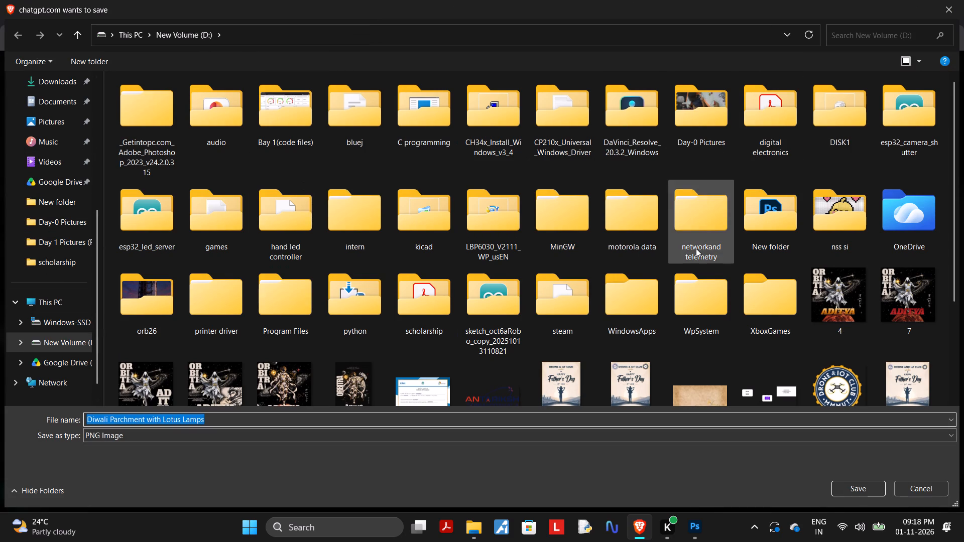
double_click(772, 237)
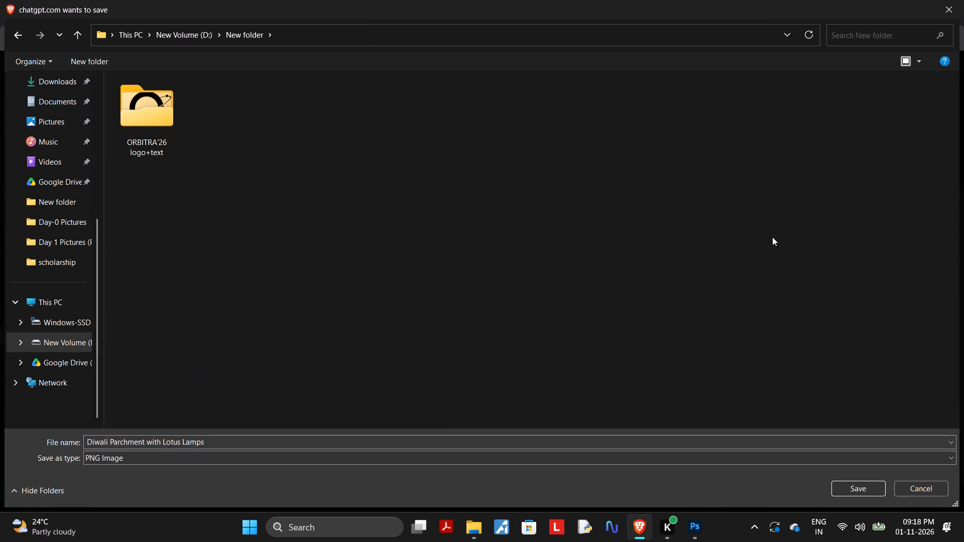
key(Return)
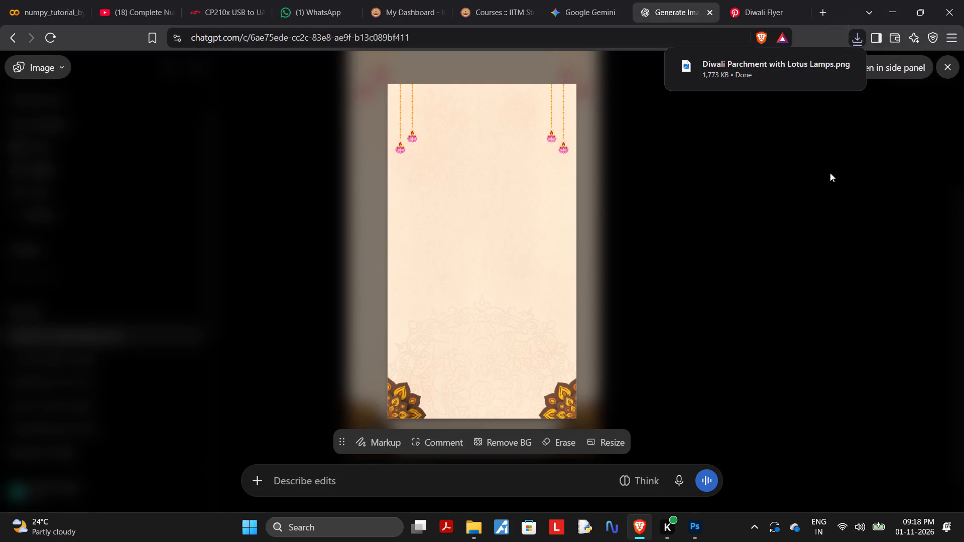
Place the Diwali Parchment with Lotus Lamps file from New folder in File Explorer into the blank Photoshop document.
click(689, 529)
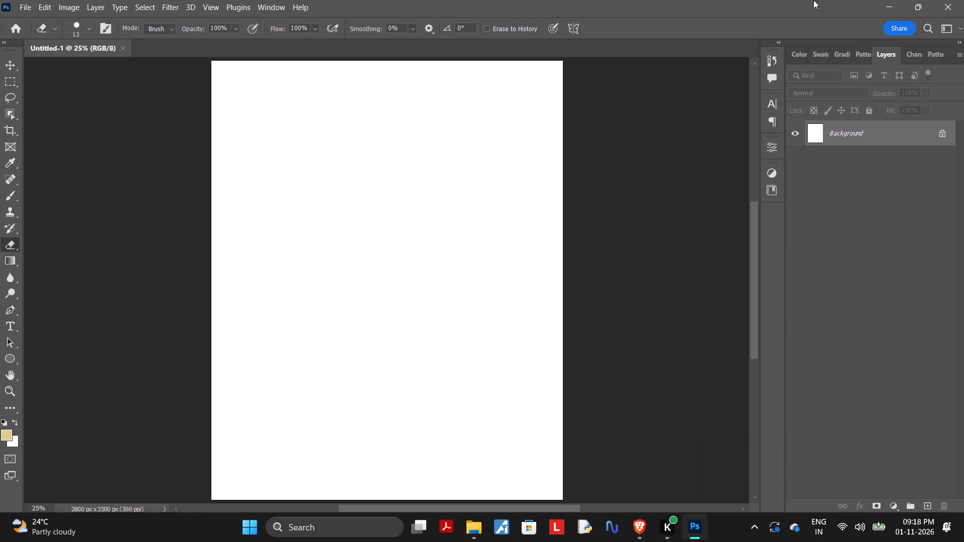
click(470, 529)
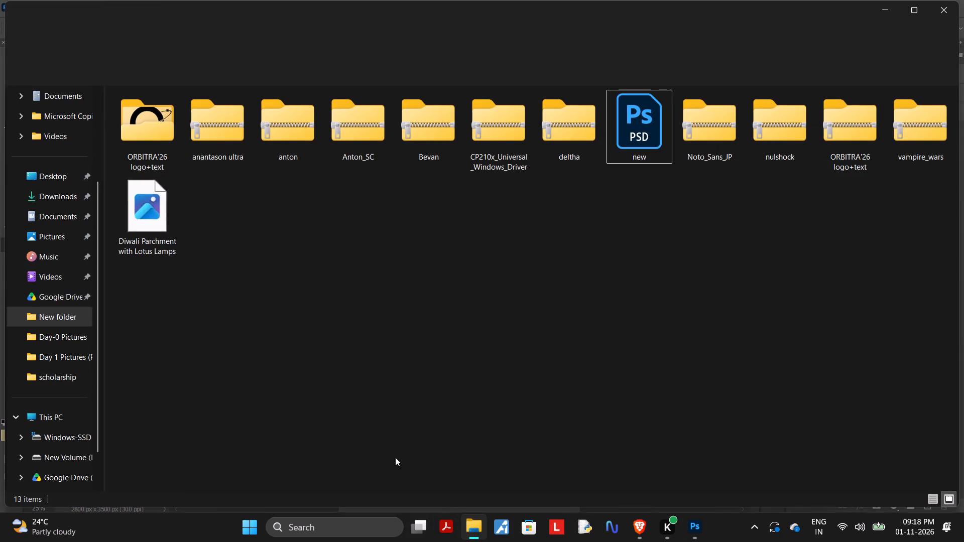
drag(155, 228, 688, 533)
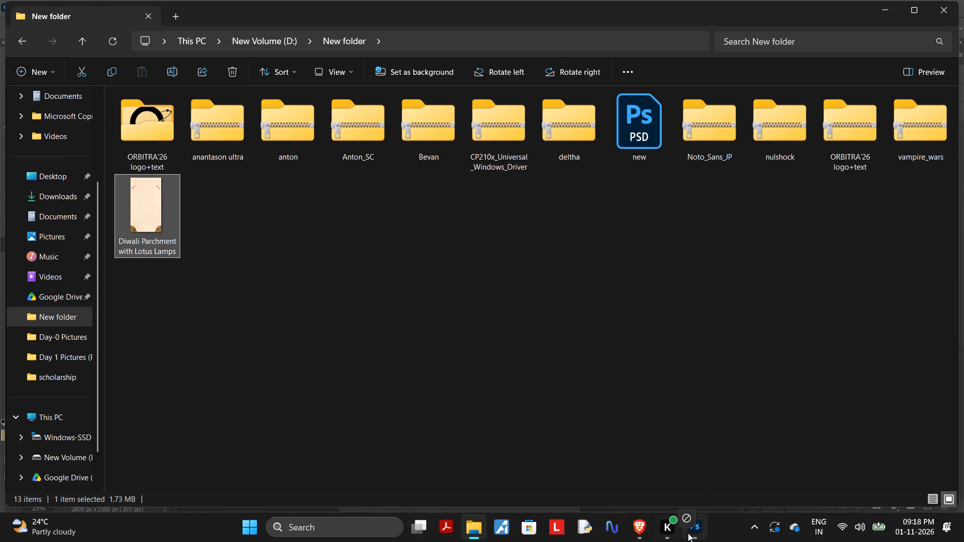
drag(688, 533, 467, 374)
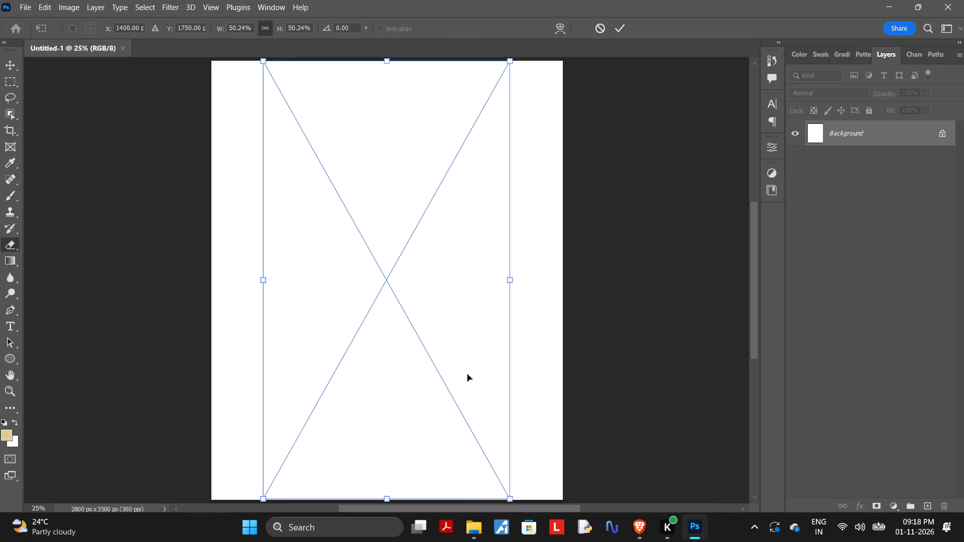
Scale the placed background proportionally to about 73.7% and position it to cover the canvas with its top edge on the canvas top.
drag(263, 283, 242, 279)
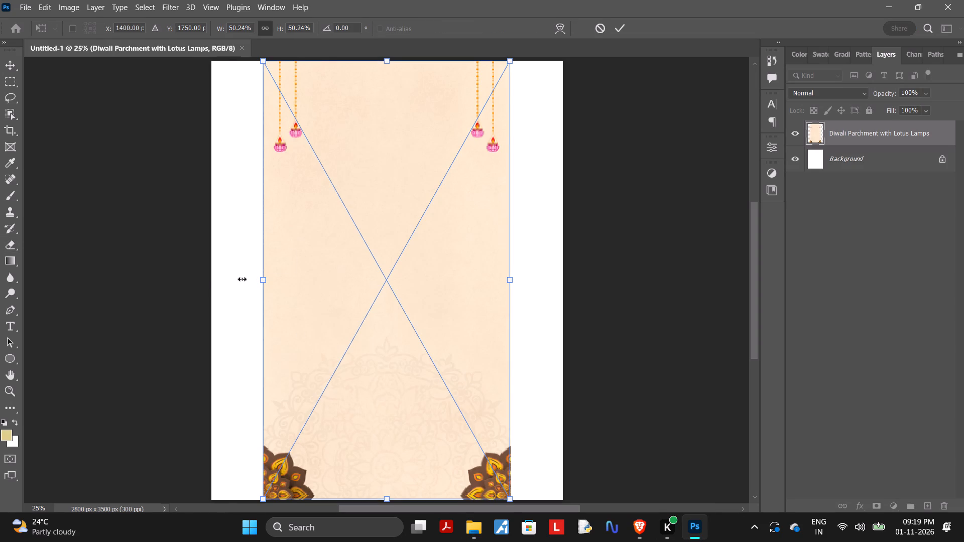
drag(242, 279, 199, 284)
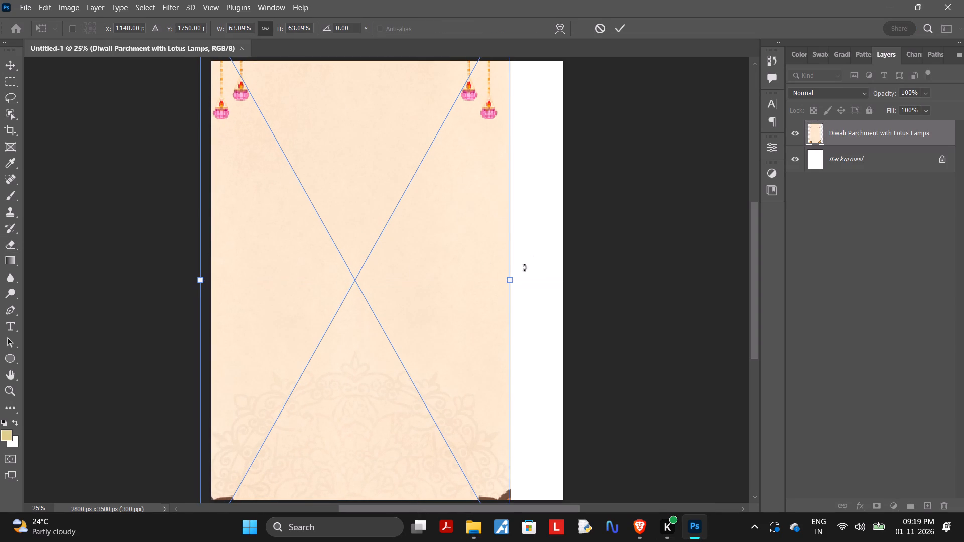
drag(508, 281, 571, 281)
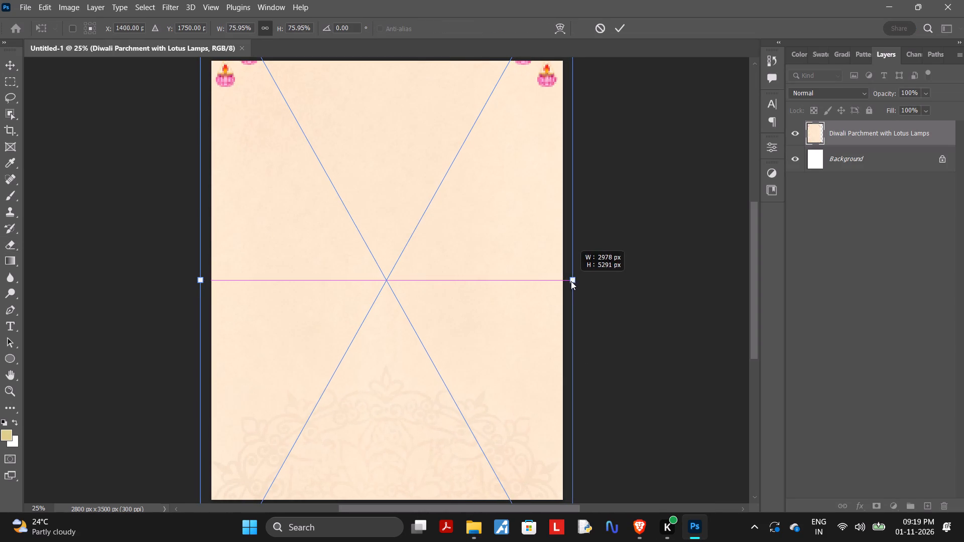
drag(571, 281, 570, 282)
drag(500, 259, 505, 339)
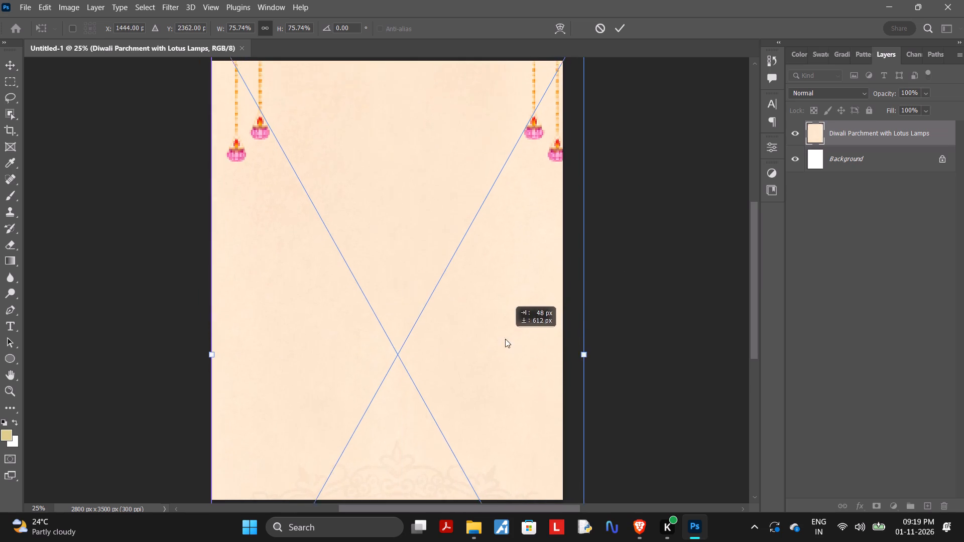
drag(505, 339, 501, 366)
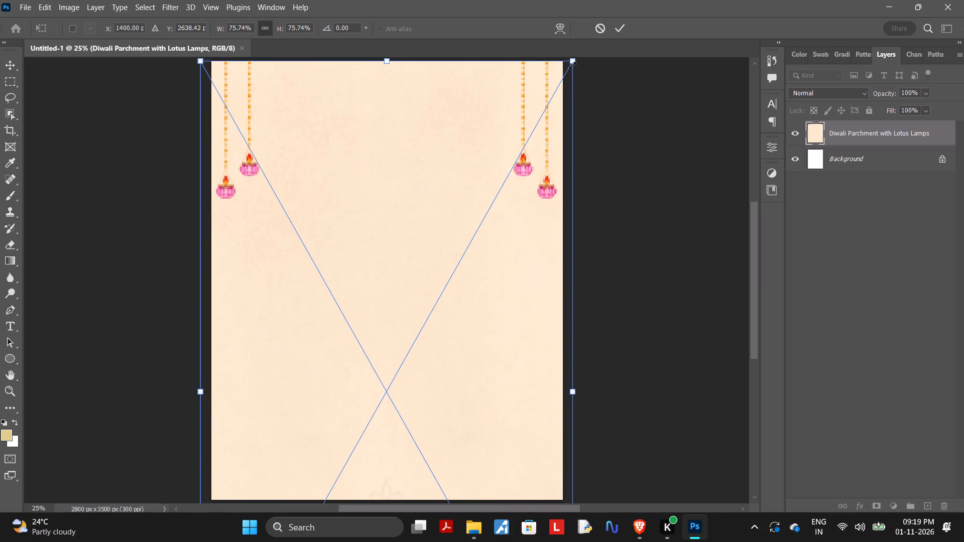
drag(572, 62, 570, 70)
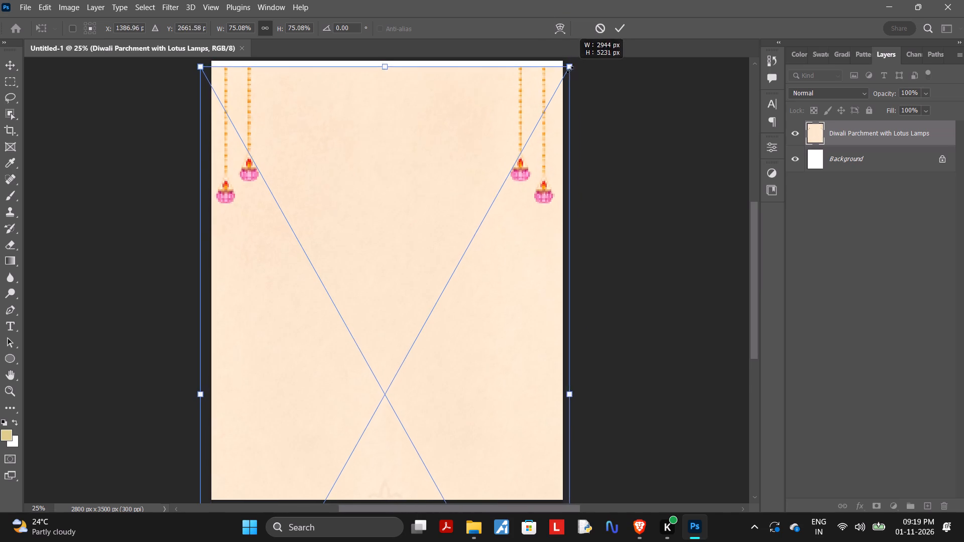
drag(570, 70, 571, 86)
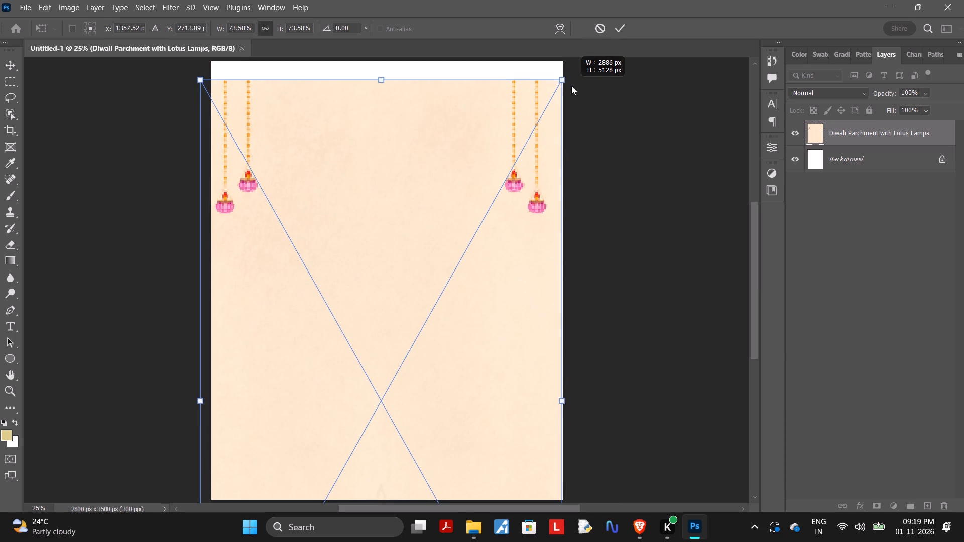
drag(571, 86, 573, 85)
drag(436, 162, 436, 143)
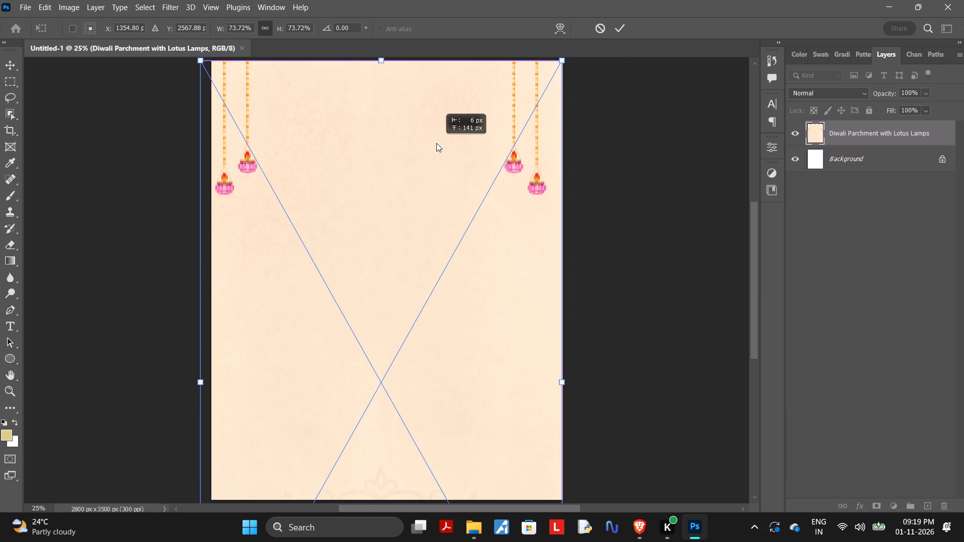
drag(436, 143, 436, 145)
double_click(436, 145)
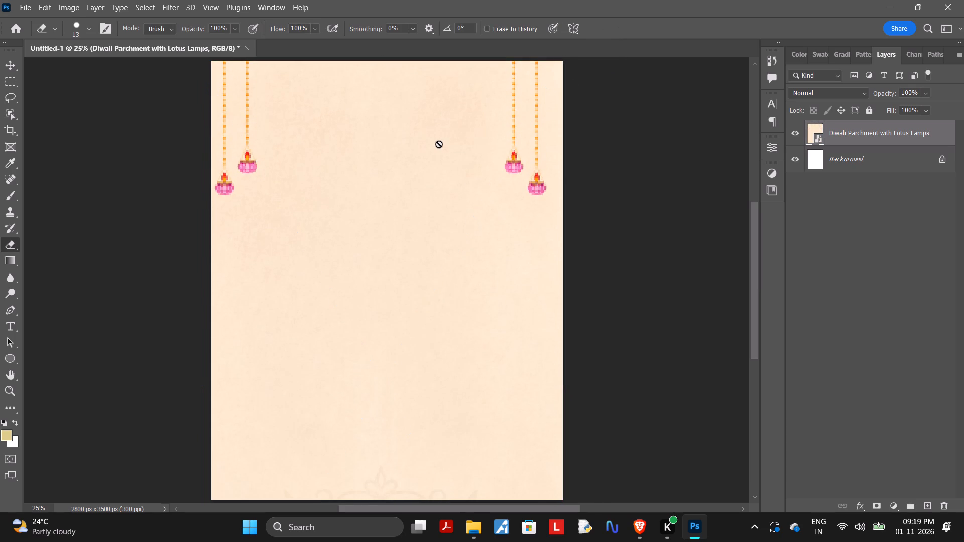
Rasterize the Diwali Parchment with Lotus Lamps smart object.
right_click(439, 144)
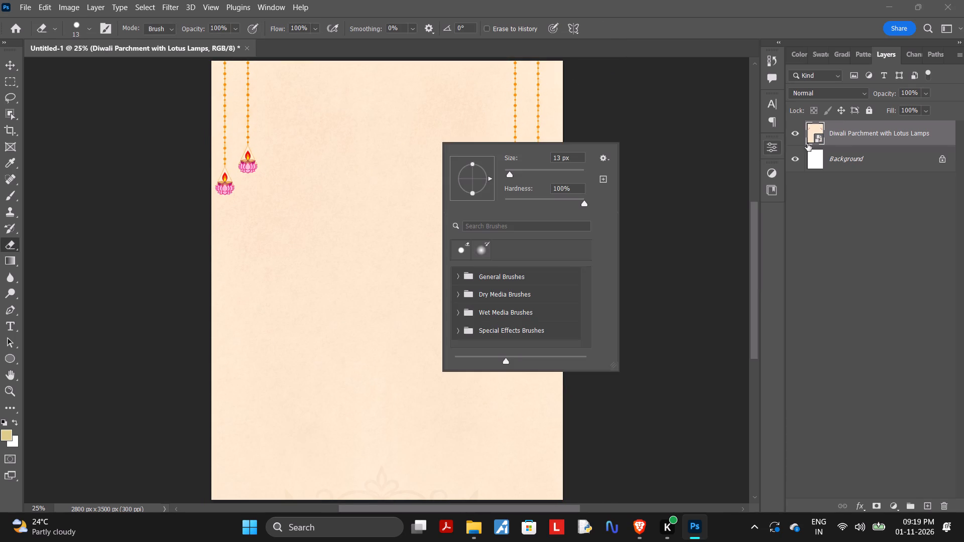
click(696, 223)
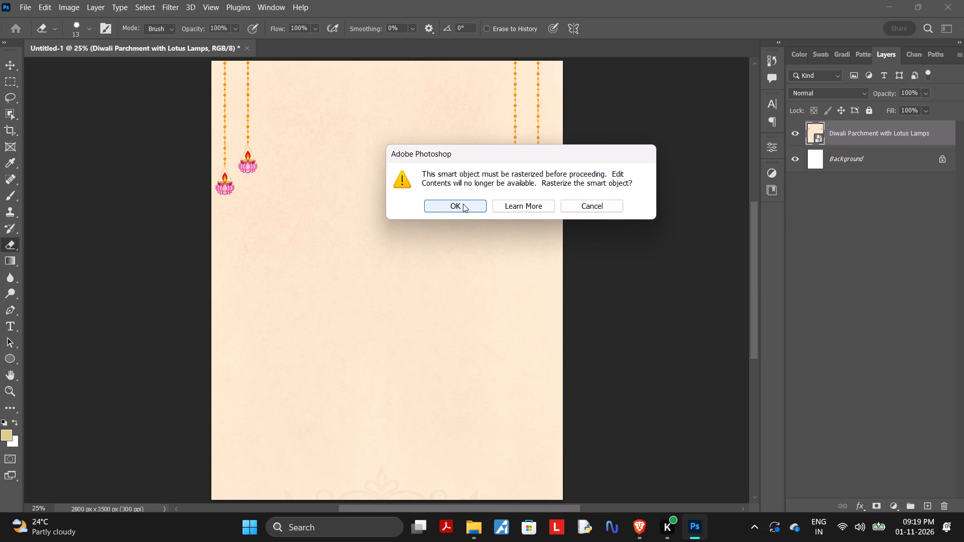
click(463, 204)
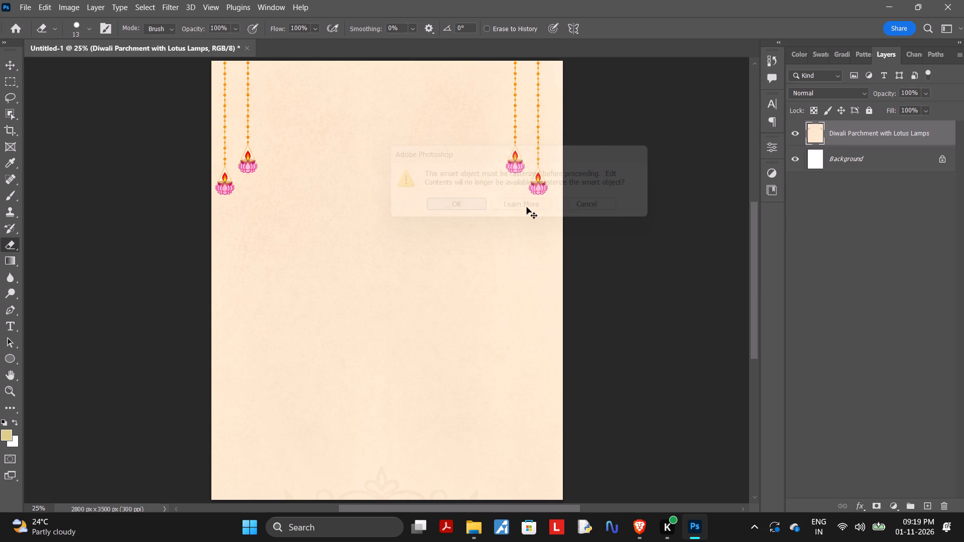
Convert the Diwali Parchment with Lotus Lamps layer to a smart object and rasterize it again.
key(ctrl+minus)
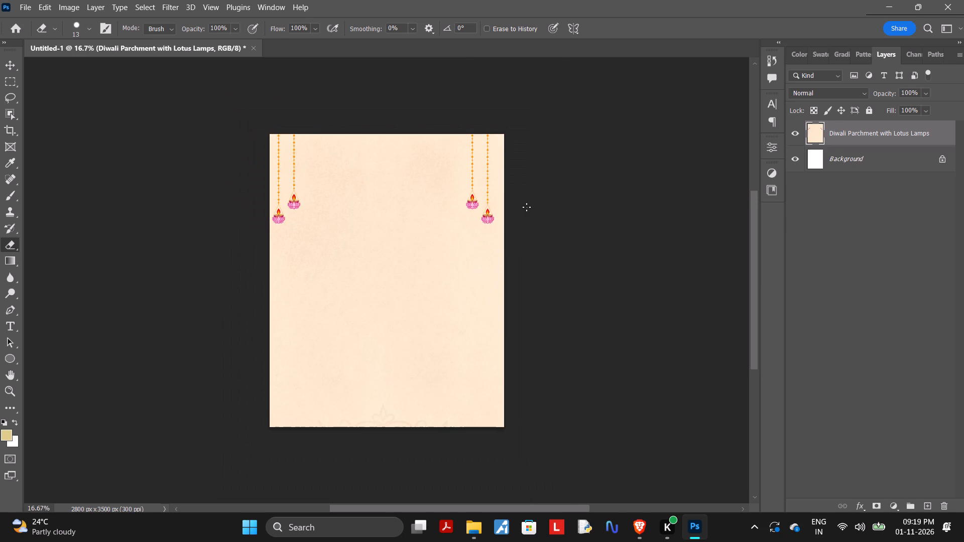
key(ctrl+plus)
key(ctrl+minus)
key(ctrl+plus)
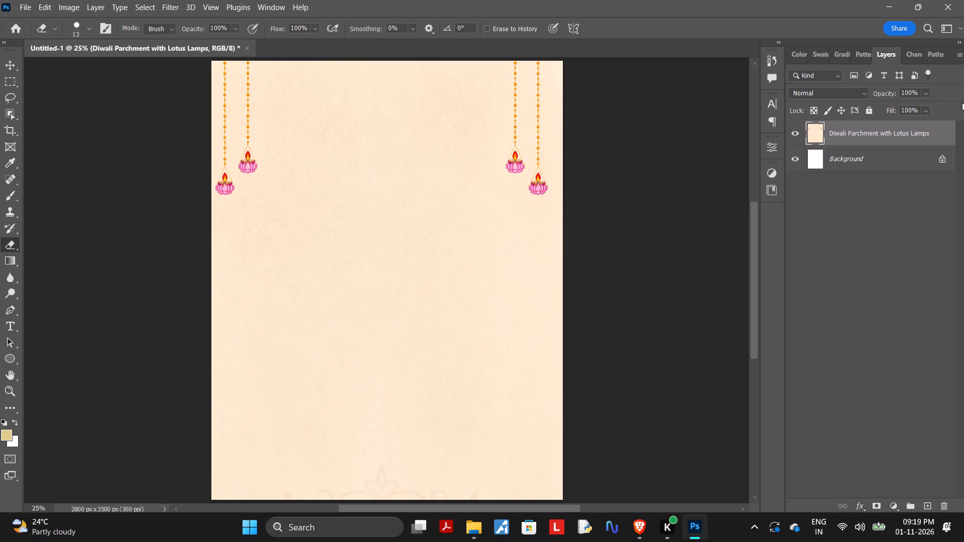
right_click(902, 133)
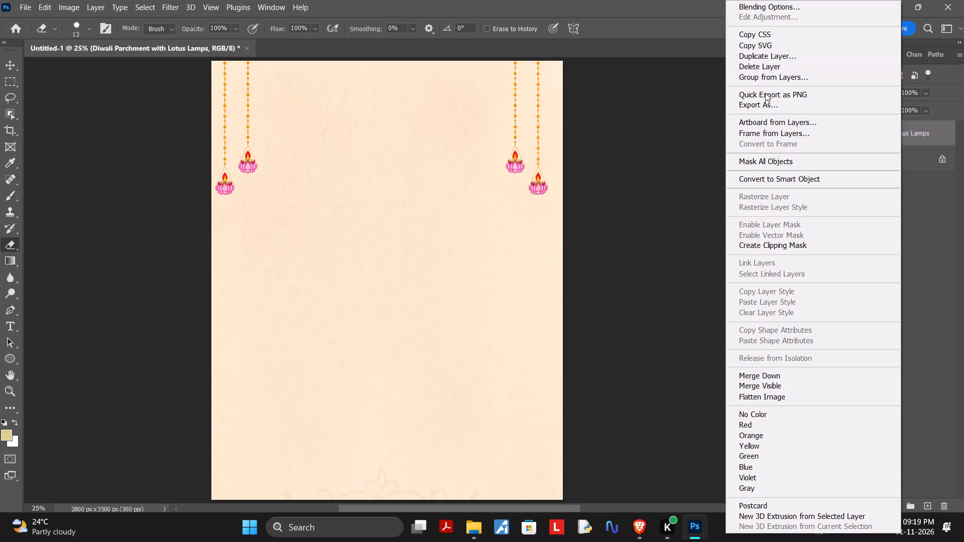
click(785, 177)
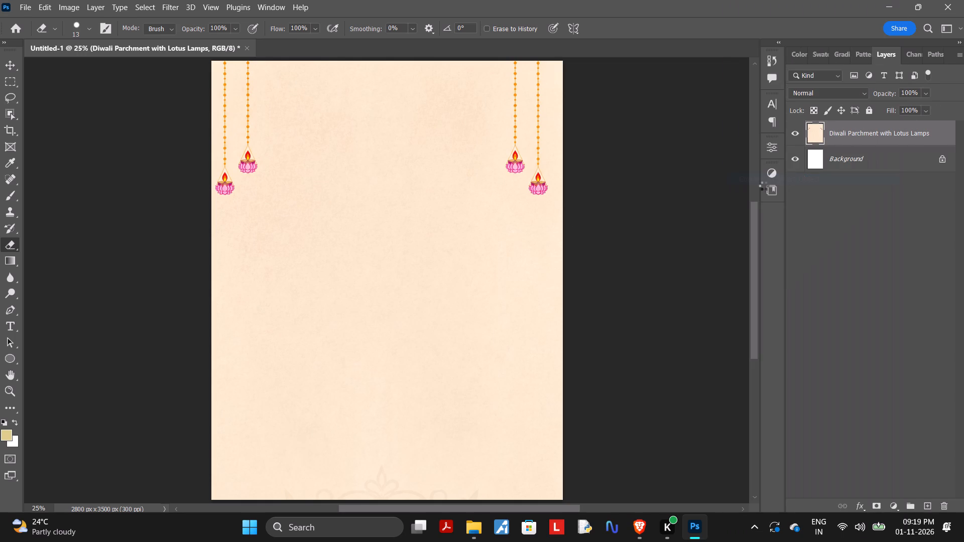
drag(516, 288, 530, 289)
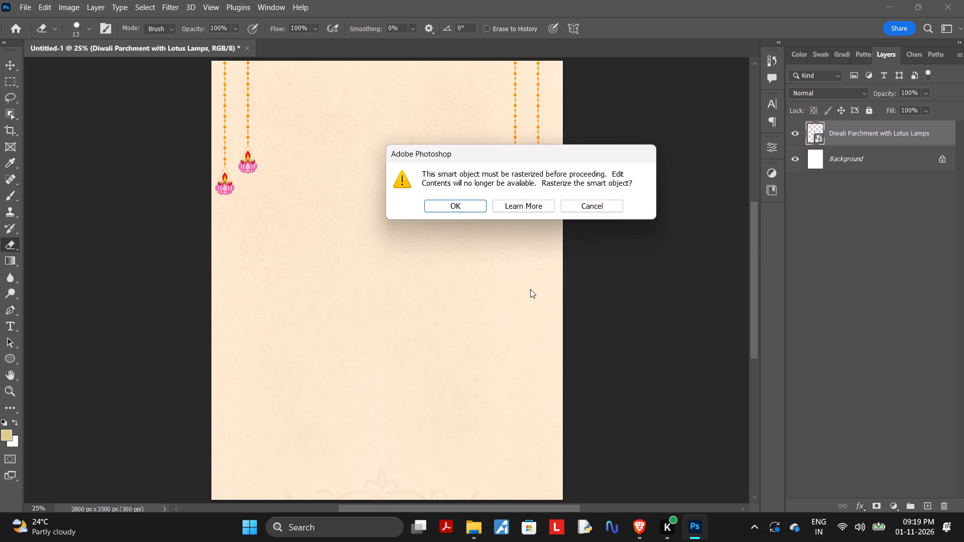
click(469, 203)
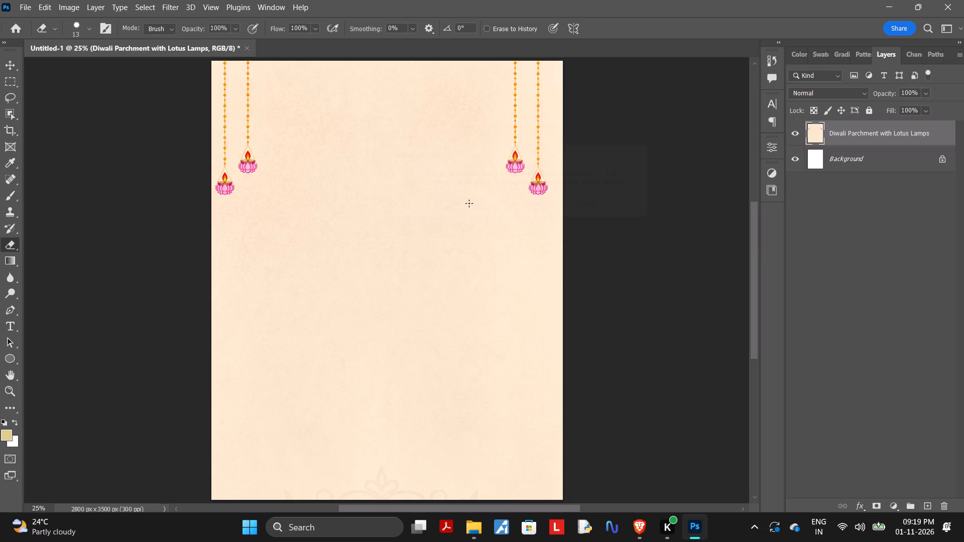
Show the rulers around the canvas.
key(ctrl+r)
key(ctrl+r)
key(ctrl+r)
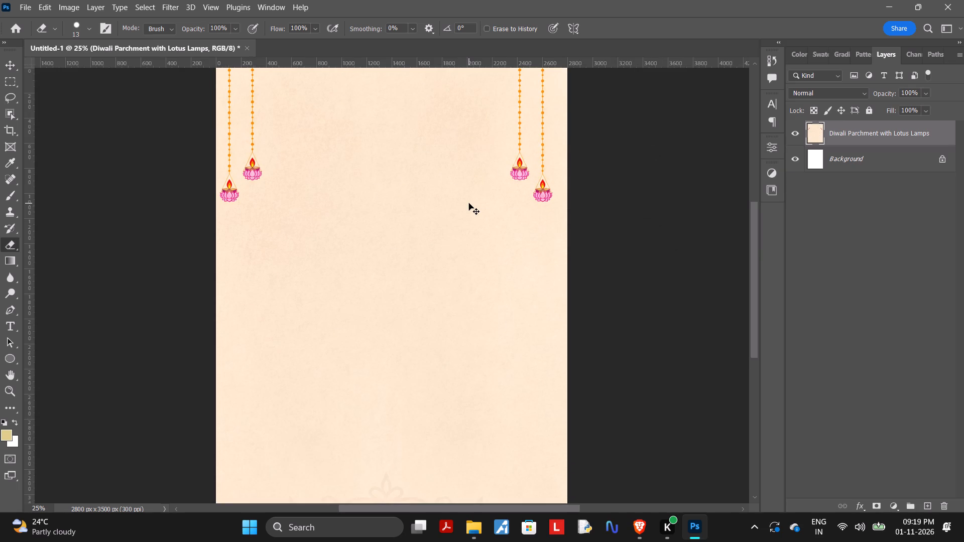
key(ctrl+r)
key(ctrl+r)
Move the background artwork layer 45 px to the right with the Move tool to centre it horizontally on the canvas.
click(3, 62)
click(420, 274)
drag(420, 274, 427, 274)
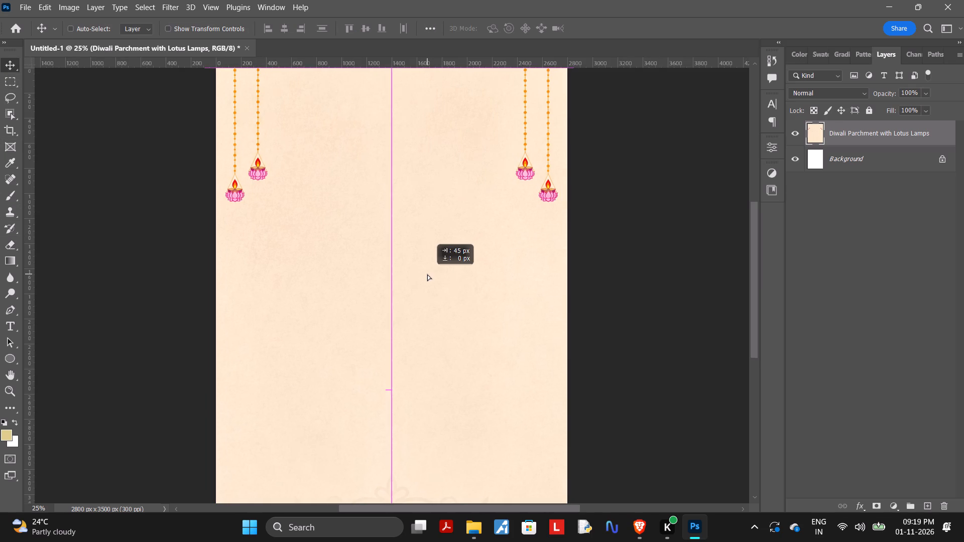
drag(427, 274, 427, 274)
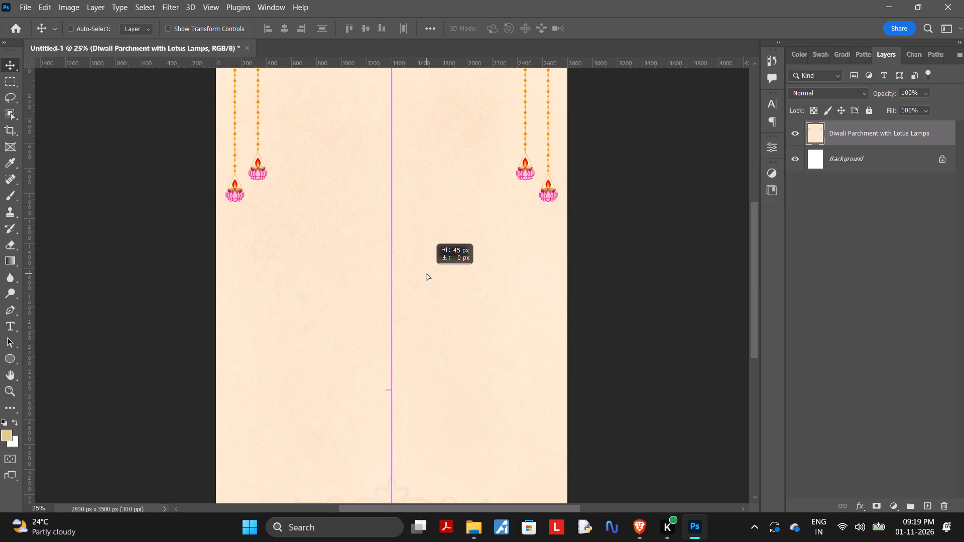
drag(427, 274, 428, 274)
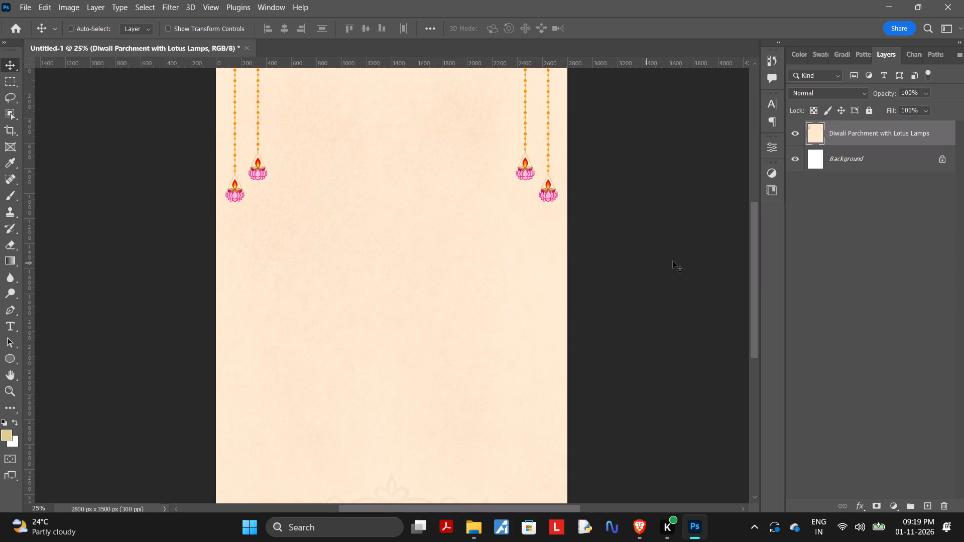
click(673, 261)
scroll(673, 261, down, 1)
Switch to the Brave browser and examine the Diwali Flyer pin on Pinterest and its related pins for goddess artwork.
click(640, 532)
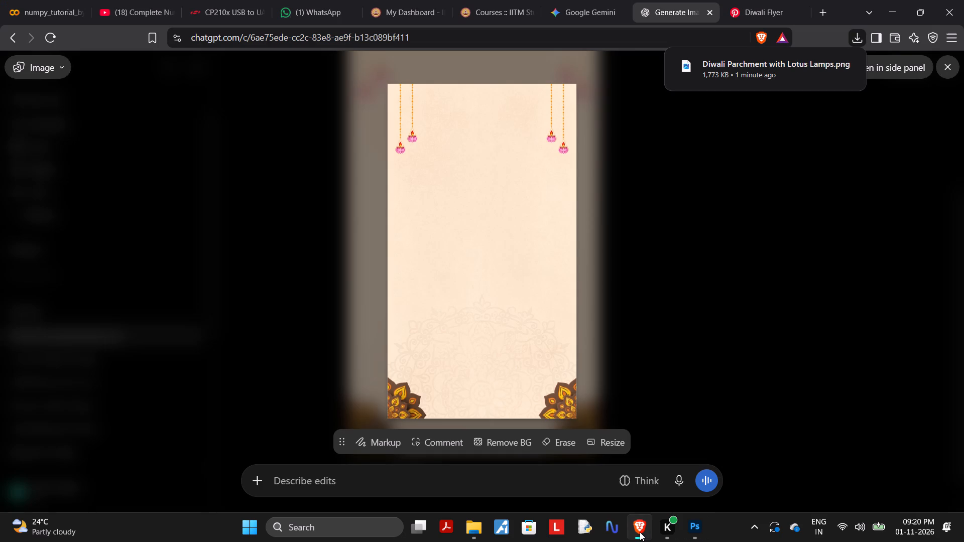
click(948, 72)
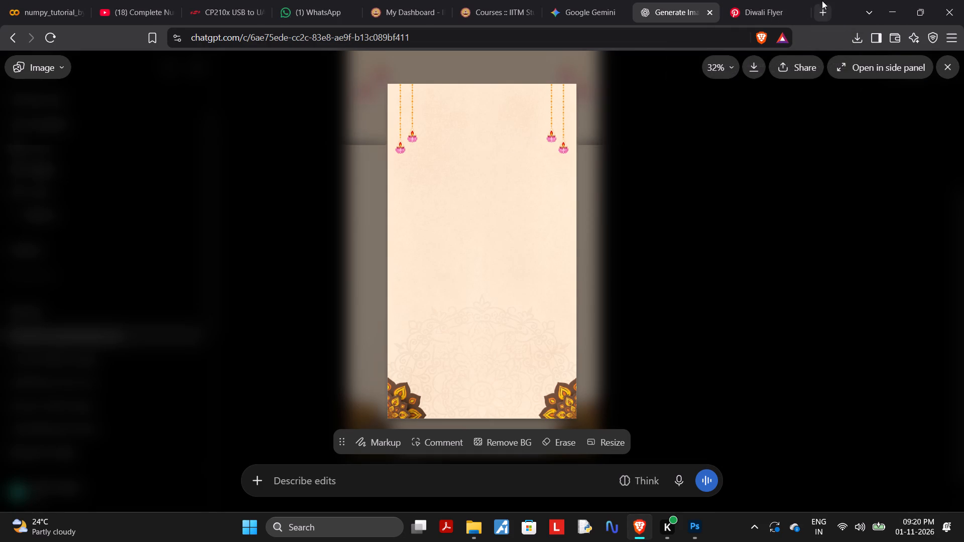
click(767, 14)
scroll(582, 403, down, 2)
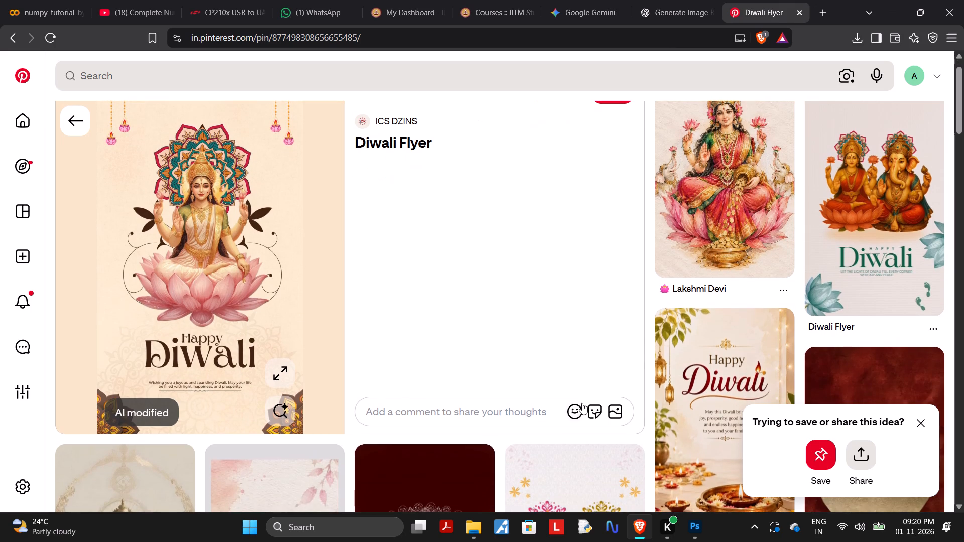
scroll(577, 391, down, 4)
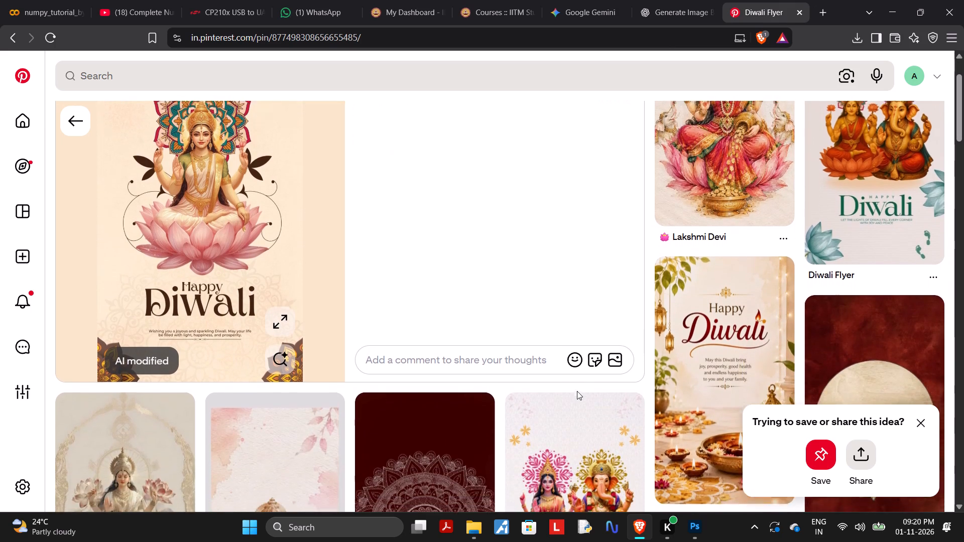
scroll(577, 391, down, 1)
scroll(577, 391, up, 5)
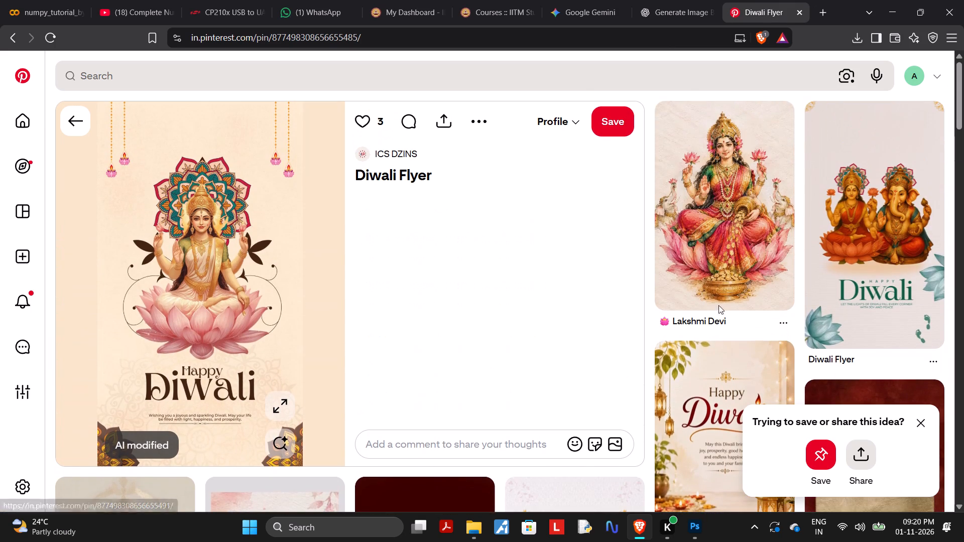
Open the Lakshmi Devi pin and examine its artwork and related pins for a suitable goddess image.
click(714, 250)
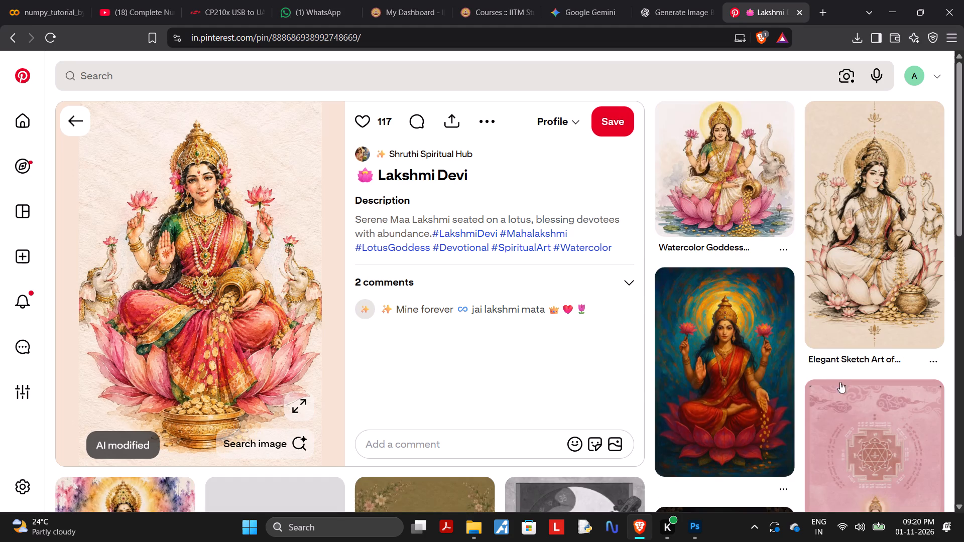
scroll(738, 382, down, 2)
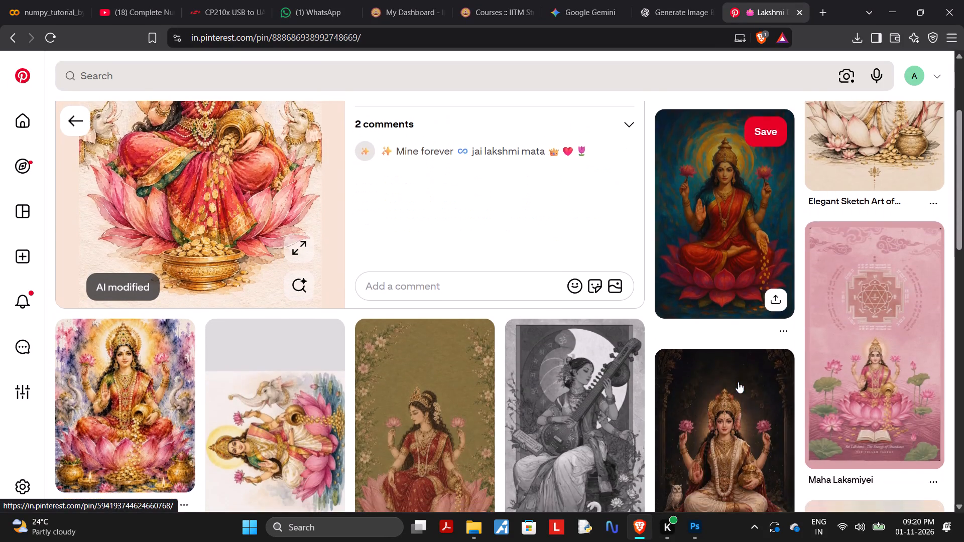
scroll(738, 382, down, 3)
scroll(738, 382, up, 2)
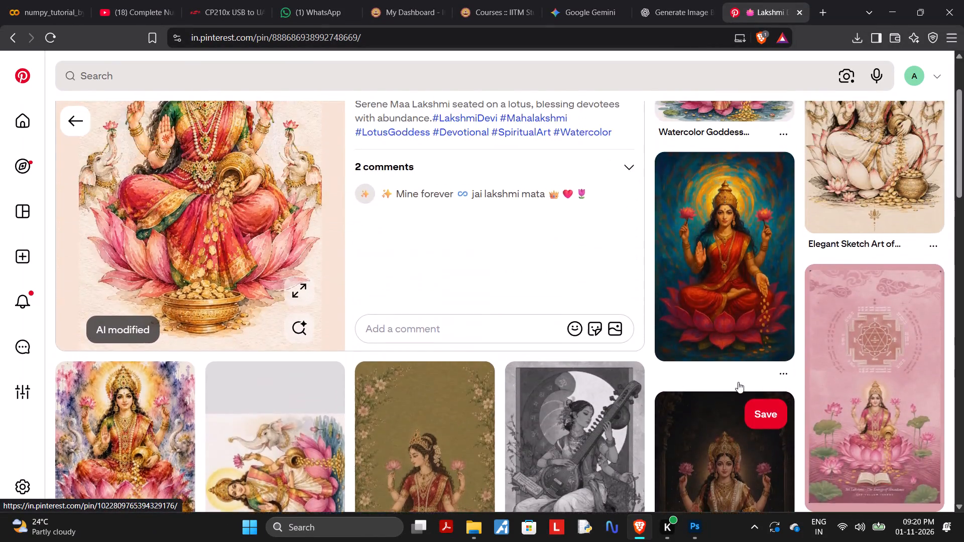
scroll(738, 382, up, 2)
scroll(738, 382, down, 2)
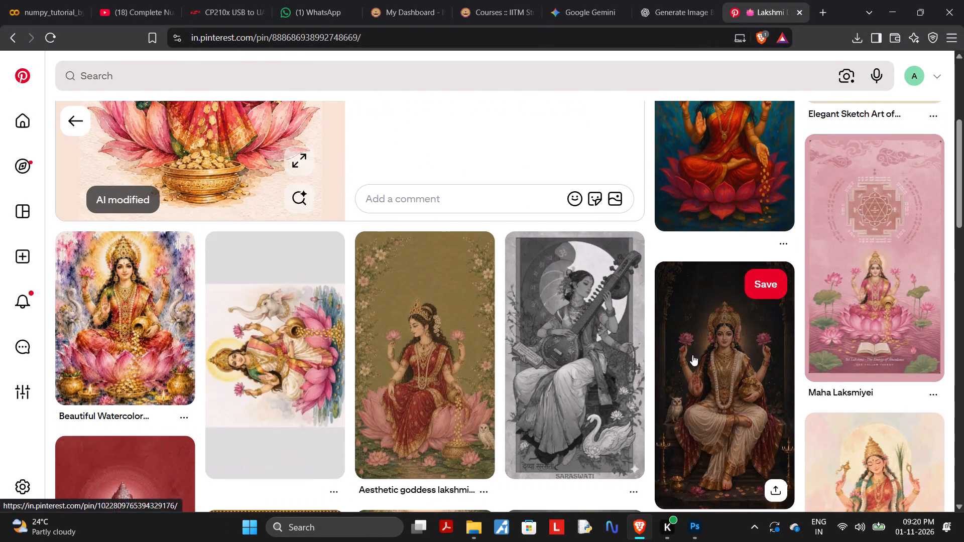
scroll(285, 398, down, 3)
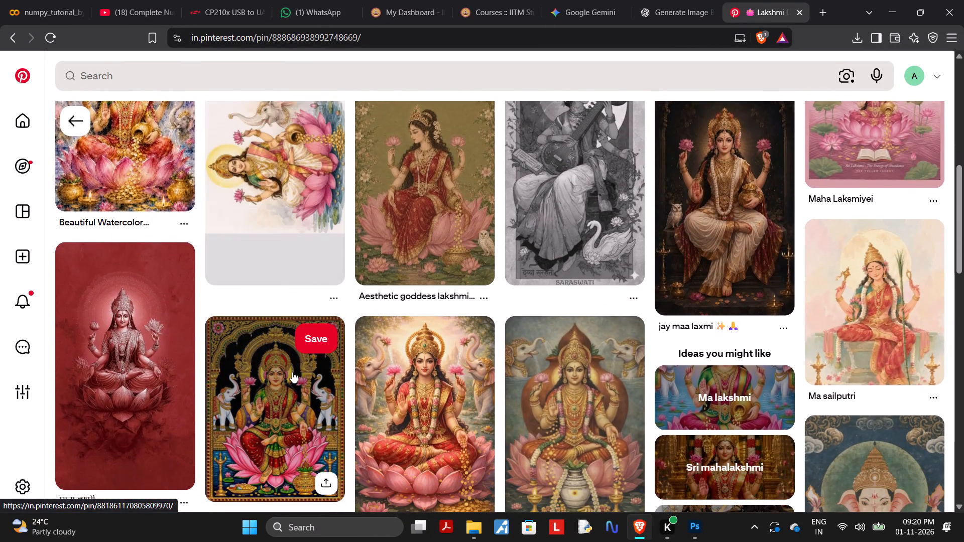
scroll(292, 372, up, 5)
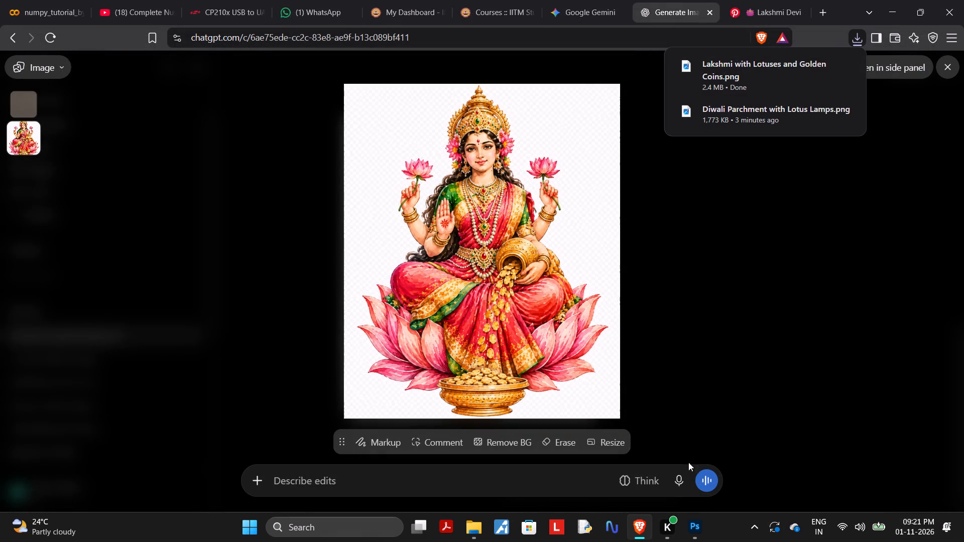
Switch to Photoshop and place the downloaded Lakshmi PNG from File Explorer into the poster document.
click(686, 531)
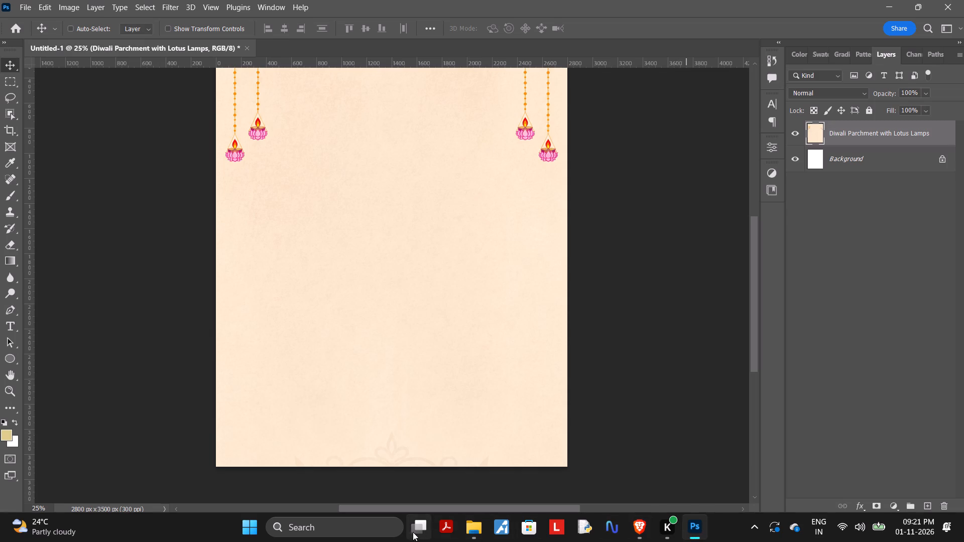
click(472, 533)
drag(196, 223, 422, 328)
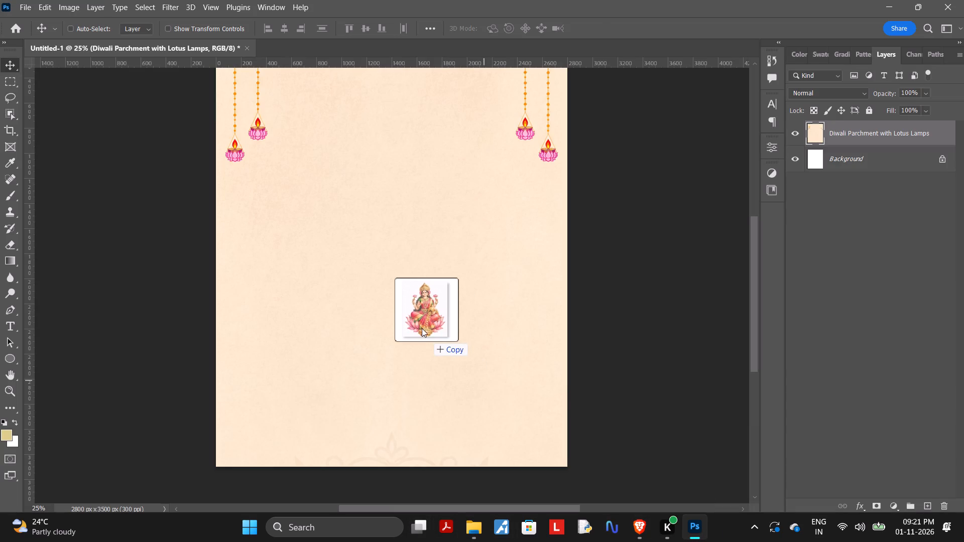
drag(422, 328, 420, 328)
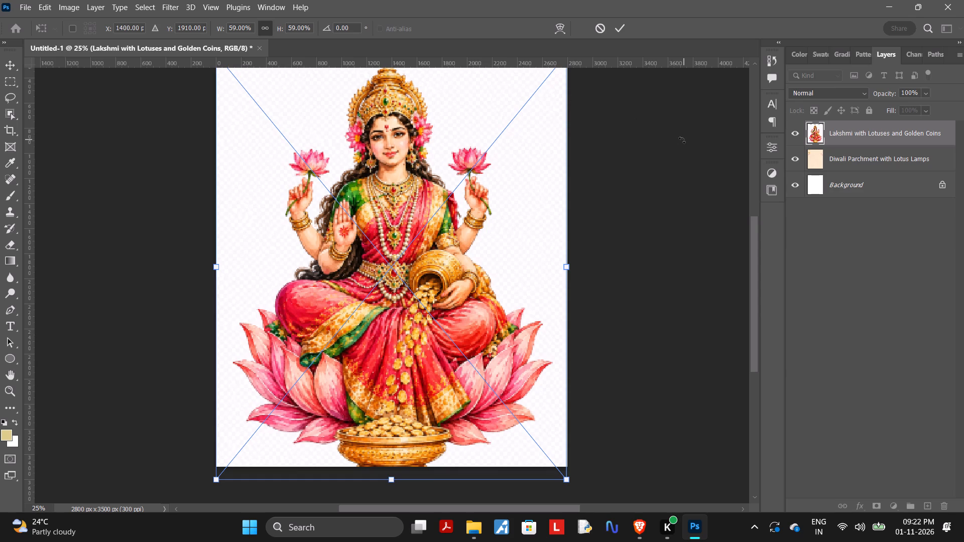
Scale the placed Lakshmi image to about 36% and centre it horizontally at X 1400 px, Y about 1928 px.
key(ctrl+minus)
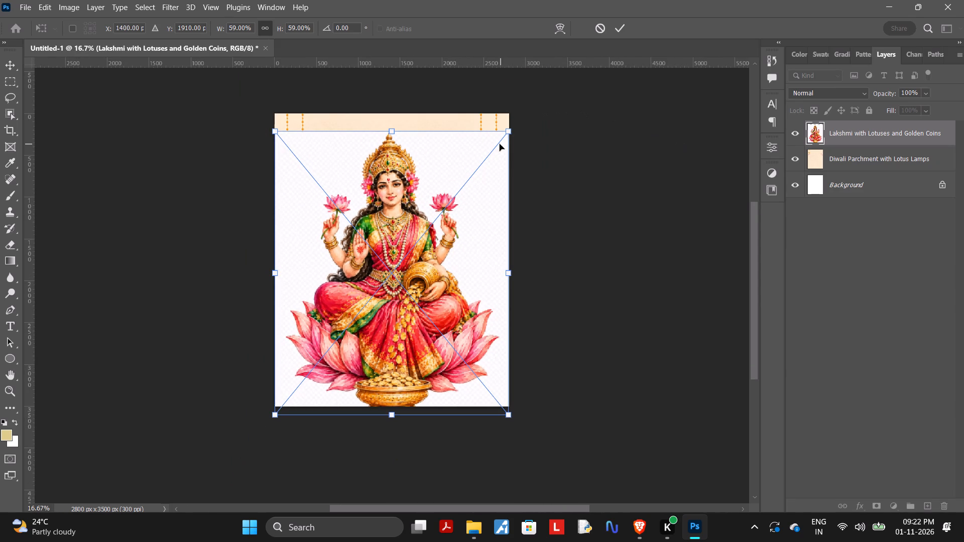
drag(508, 135, 449, 208)
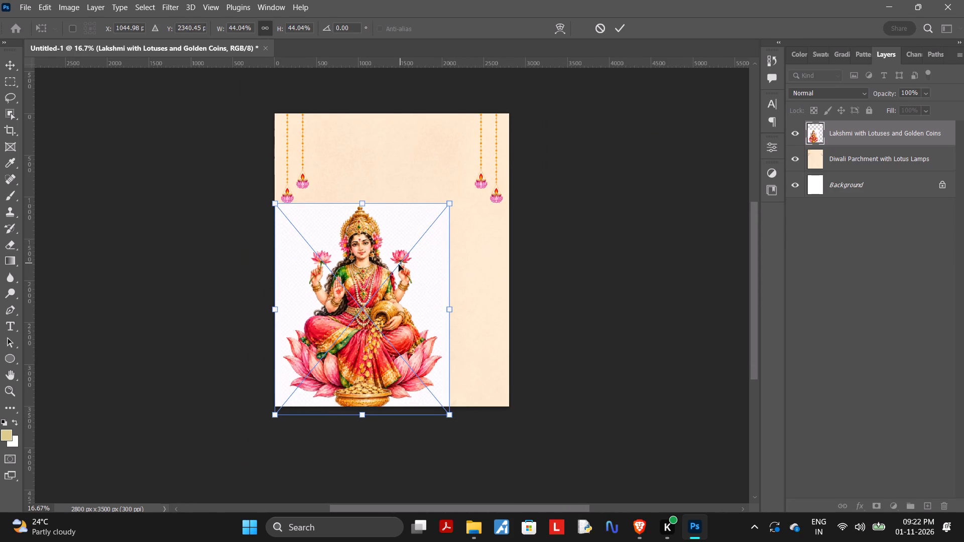
drag(399, 264, 423, 228)
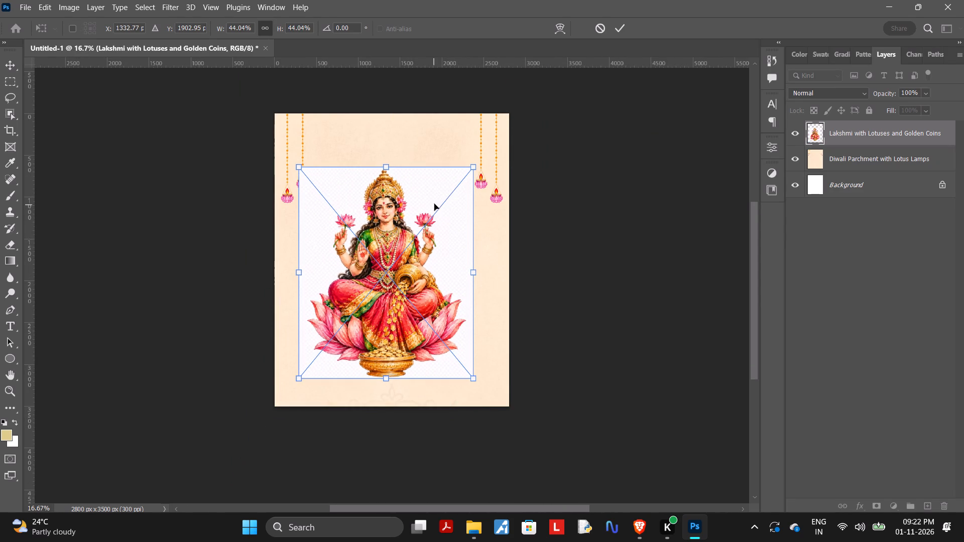
drag(475, 168, 453, 198)
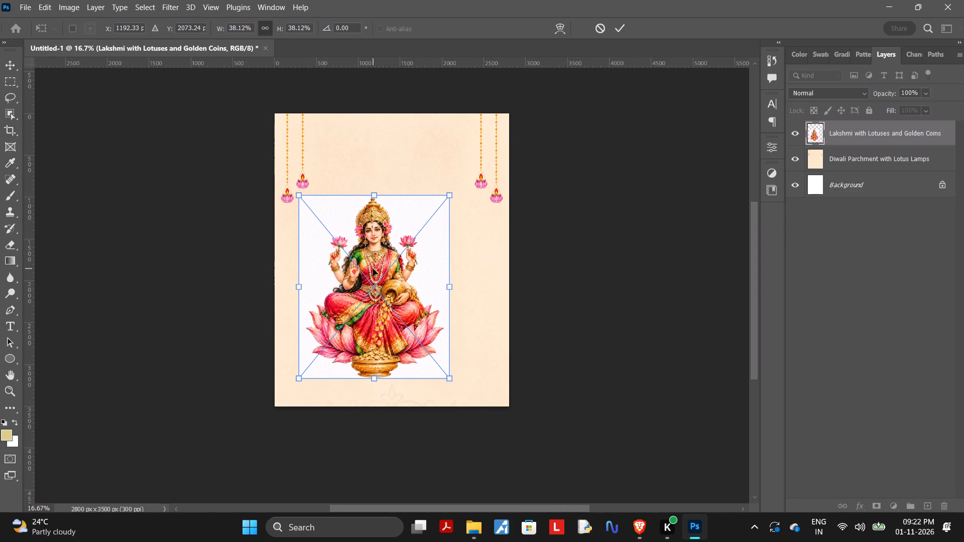
drag(373, 269, 392, 253)
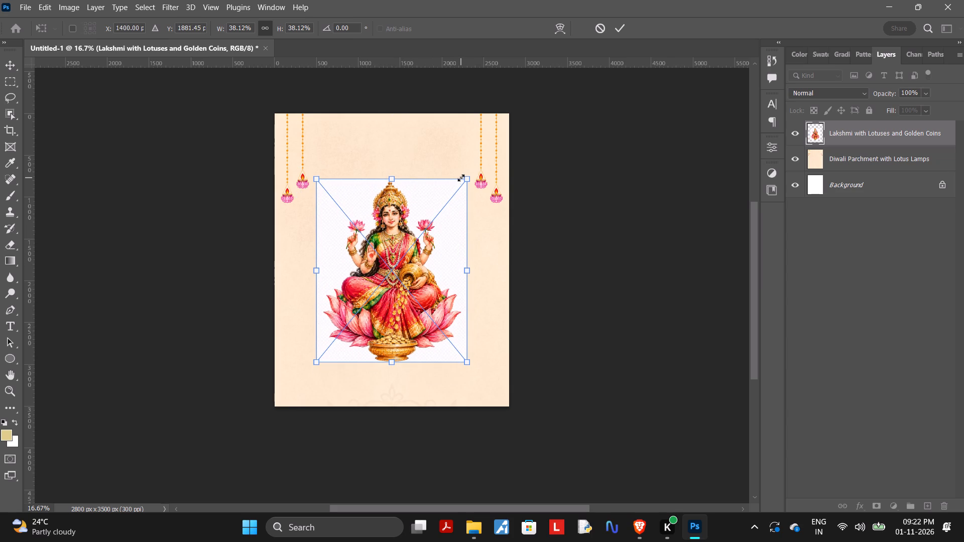
drag(464, 178, 458, 191)
drag(407, 241, 413, 239)
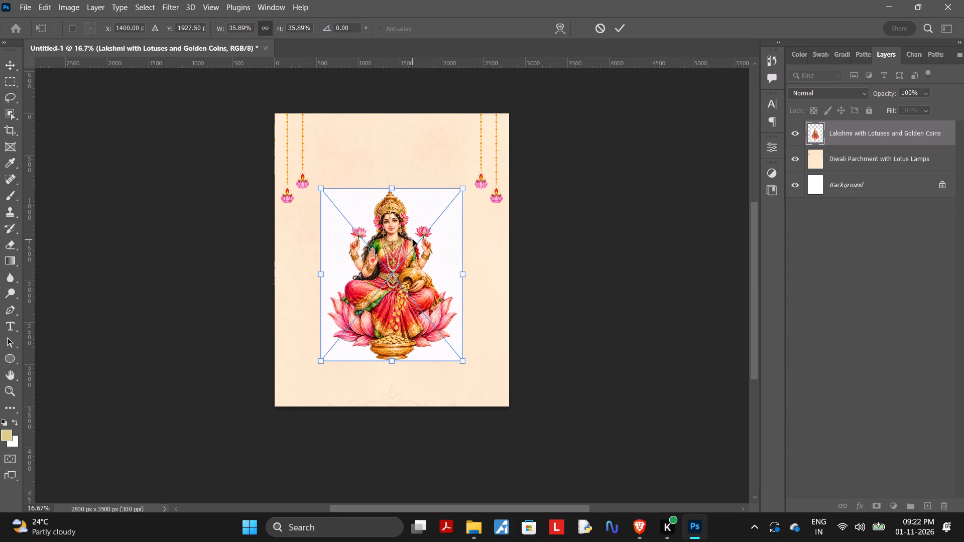
click(620, 24)
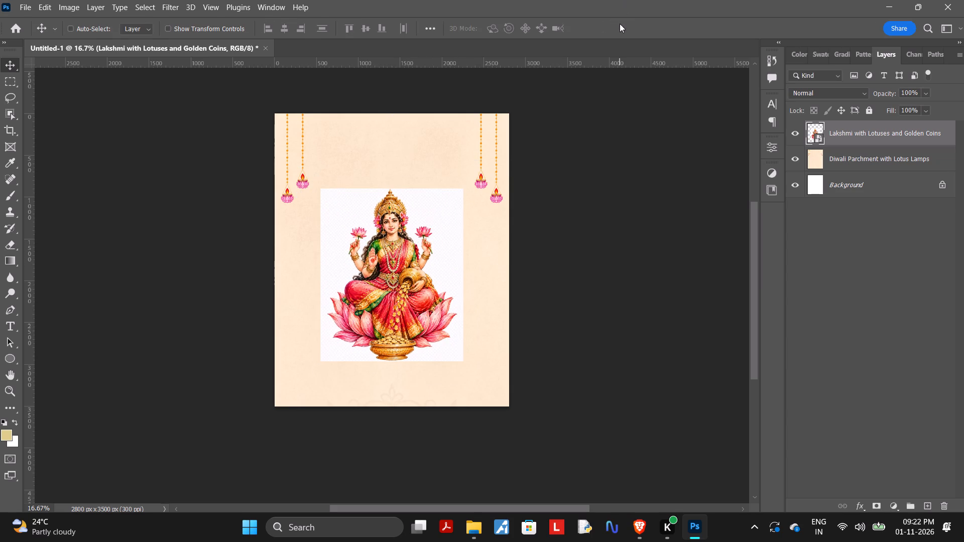
Convert the Lakshmi with Lotuses and Golden Coins layer to a smart object.
click(362, 245)
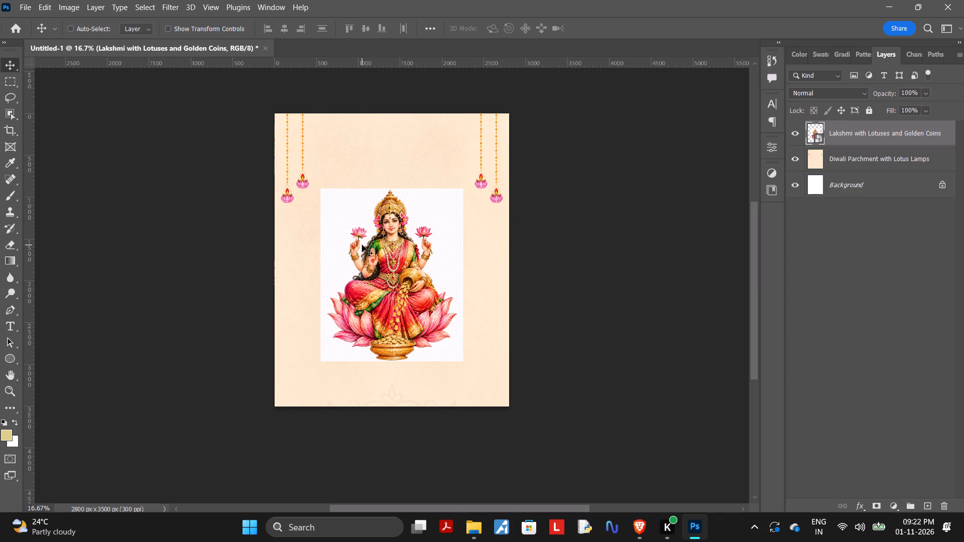
right_click(362, 245)
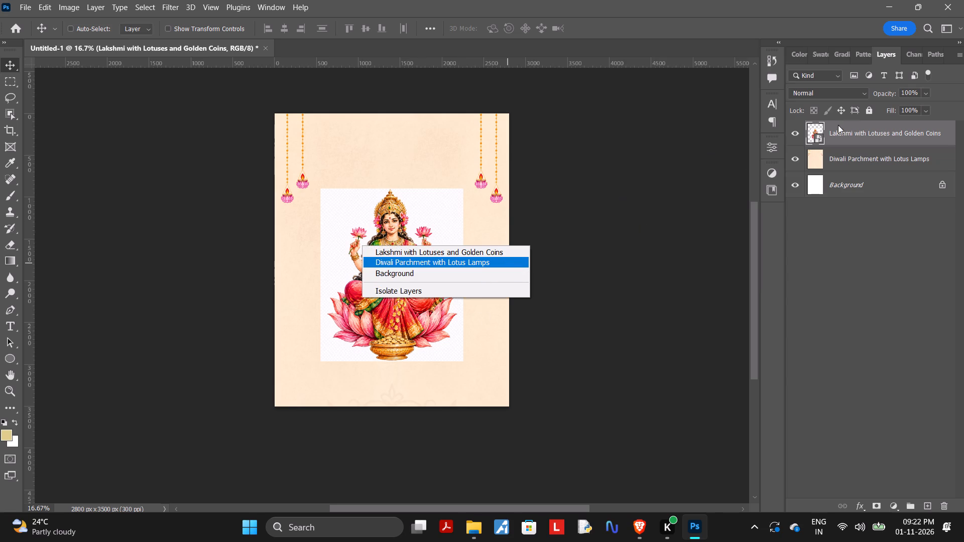
right_click(857, 126)
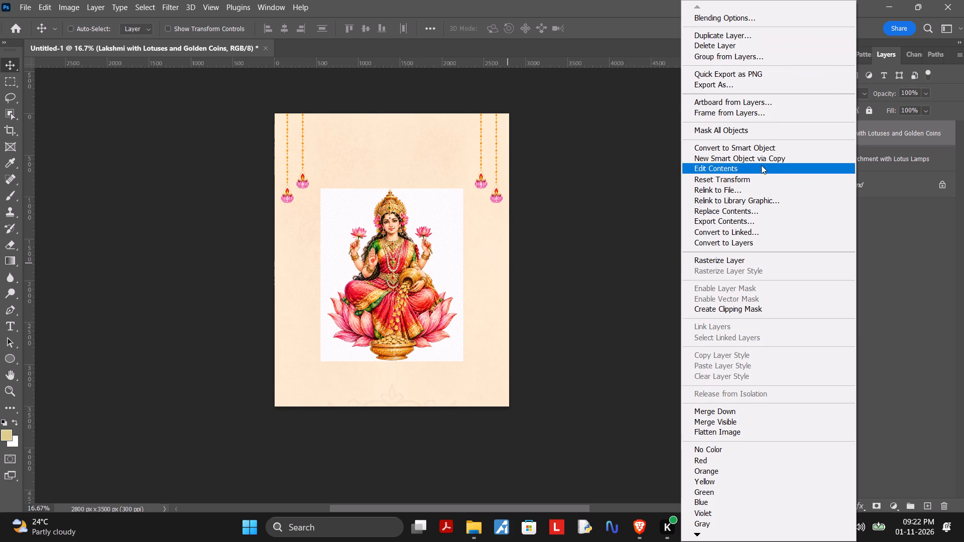
click(765, 150)
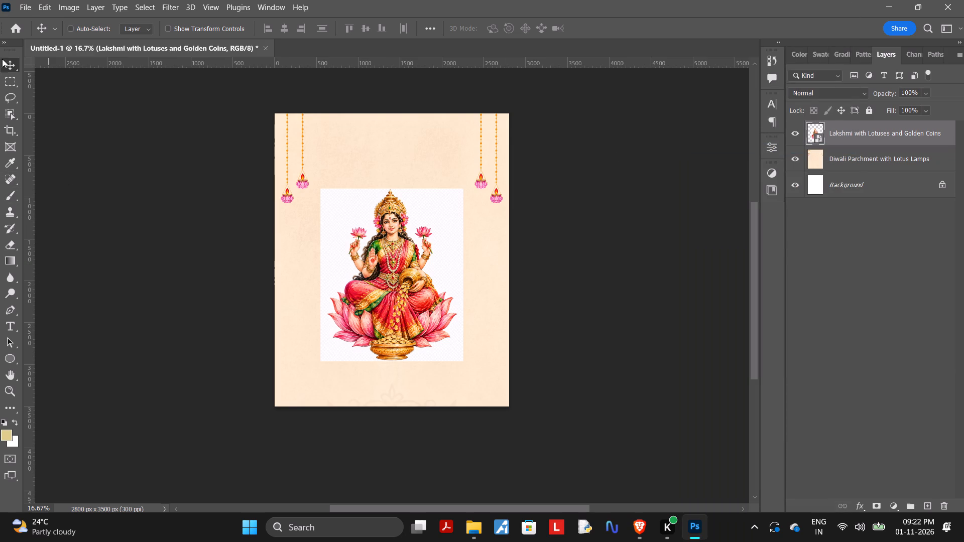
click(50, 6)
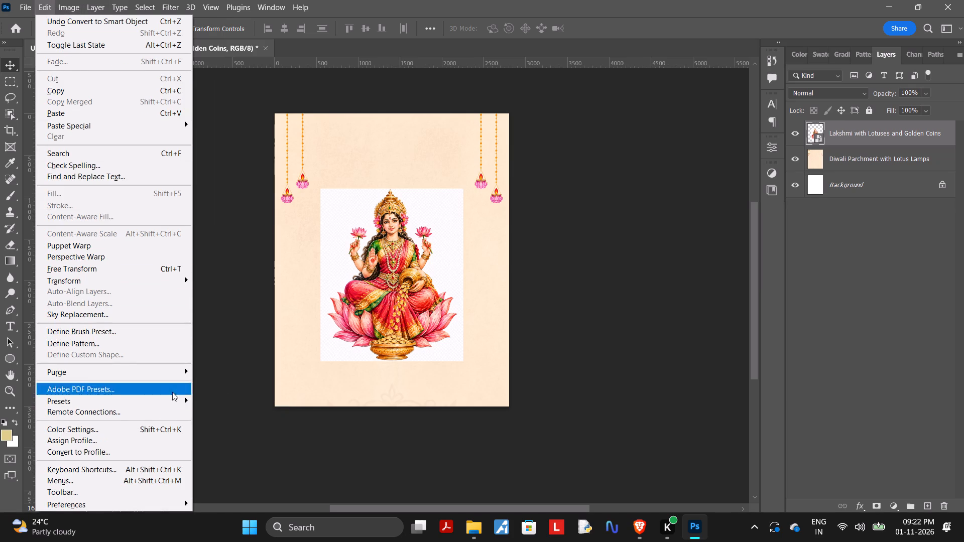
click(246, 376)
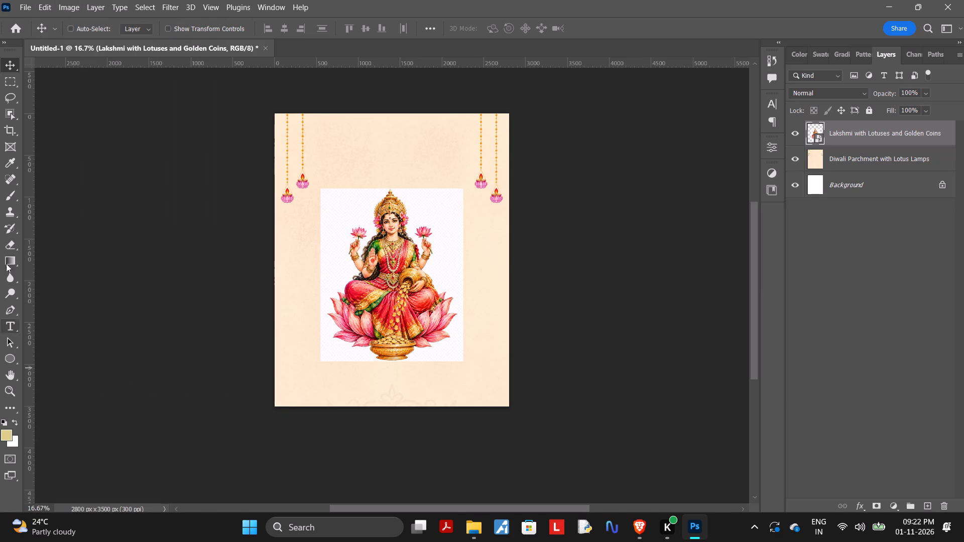
Rasterize the Lakshmi with Lotuses and Golden Coins smart object for use with the Eraser tool.
click(7, 245)
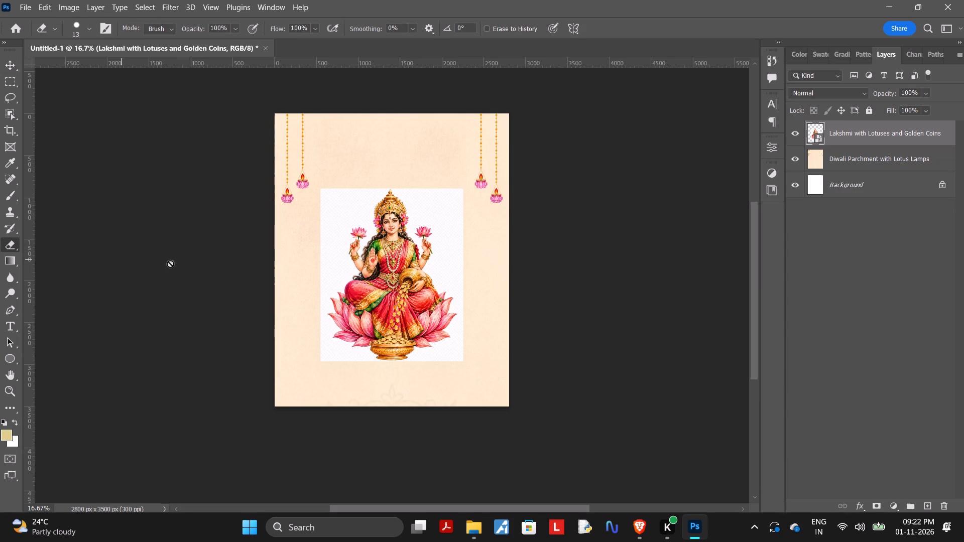
ctrl+scroll(430, 245, up, 6)
ctrl+scroll(430, 245, down, 2)
click(430, 245)
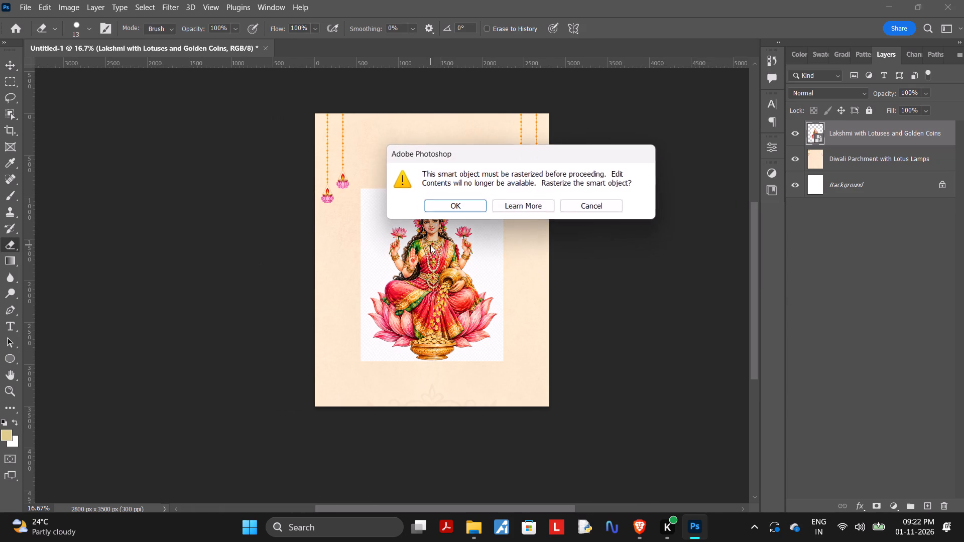
click(465, 205)
Erase a patch of the checkered white background at the Lakshmi image's left edge, around mid-height, at 300% zoom.
ctrl+scroll(465, 205, up, 4)
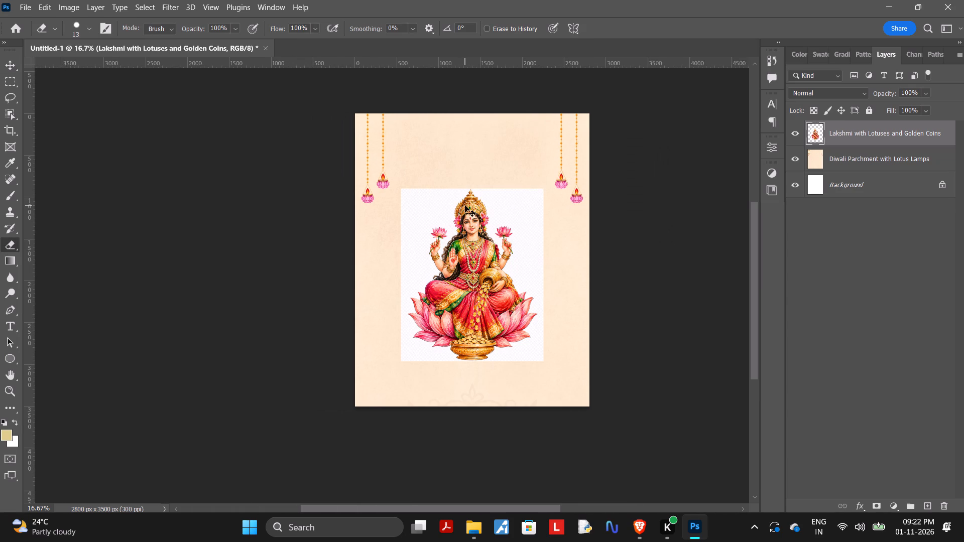
ctrl+scroll(465, 205, up, 2)
ctrl+scroll(465, 205, down, 3)
key(ctrl+plus)
key(ctrl+plus)
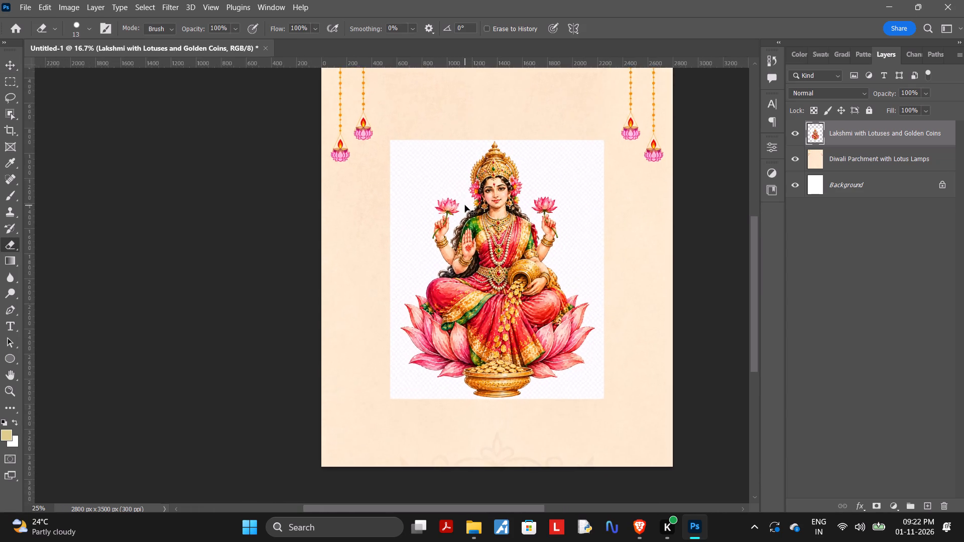
key(ctrl+plus)
key(ctrl+plus)
key(ctrl+plus)
key(ctrl+plus)
key(ctrl+plus)
key(ctrl+plus)
key(ctrl+plus)
key(ctrl+plus)
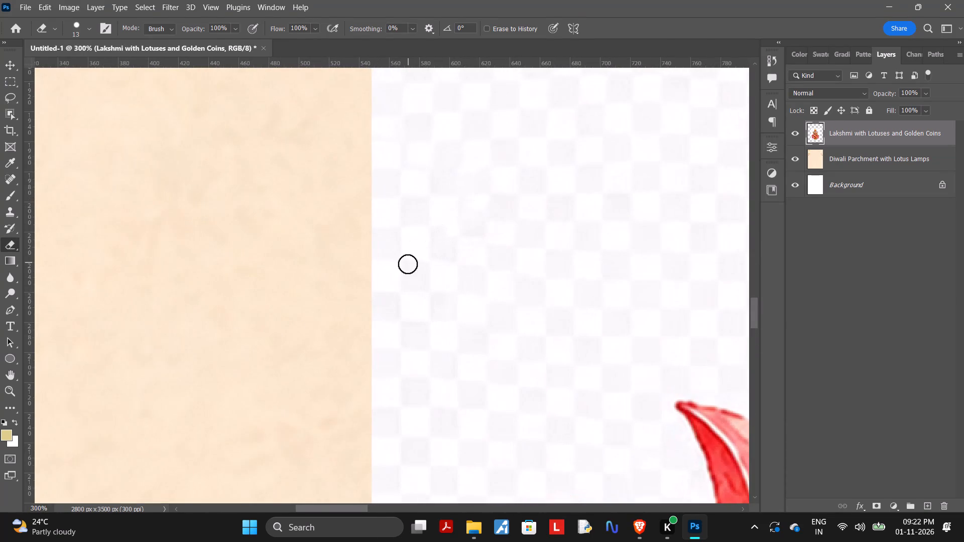
drag(408, 264, 559, 72)
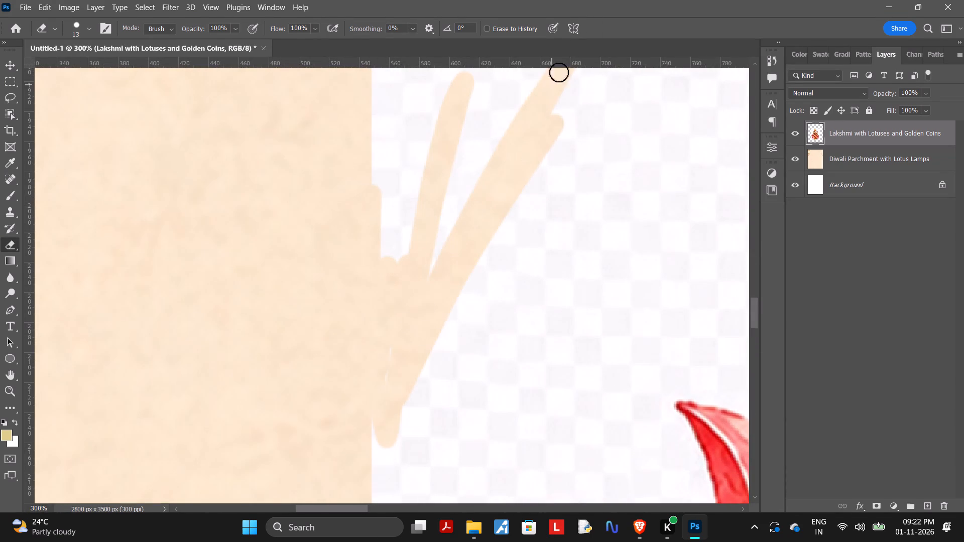
drag(559, 72, 351, 203)
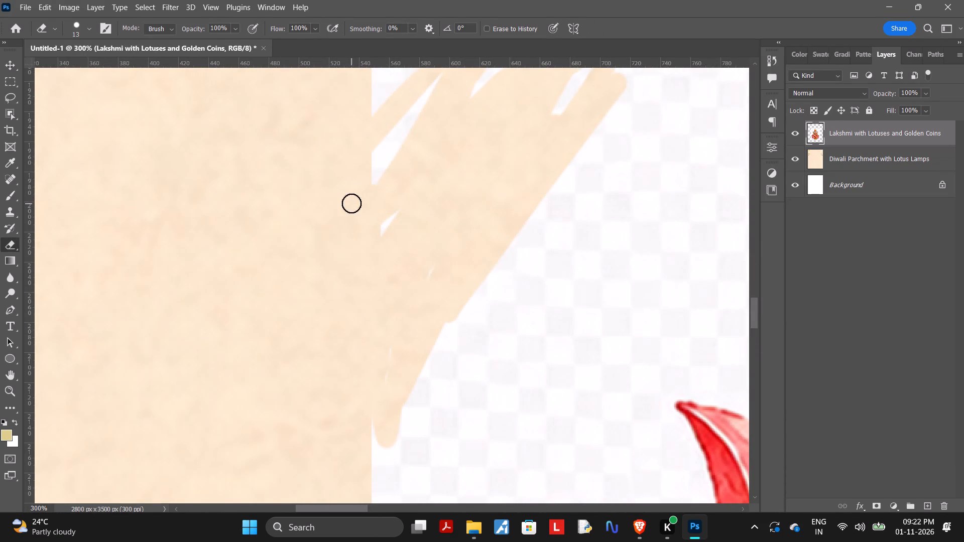
drag(351, 203, 379, 143)
Erase thin strips of the white background along the upper part of the Lakshmi image's left edge.
key(ctrl+minus)
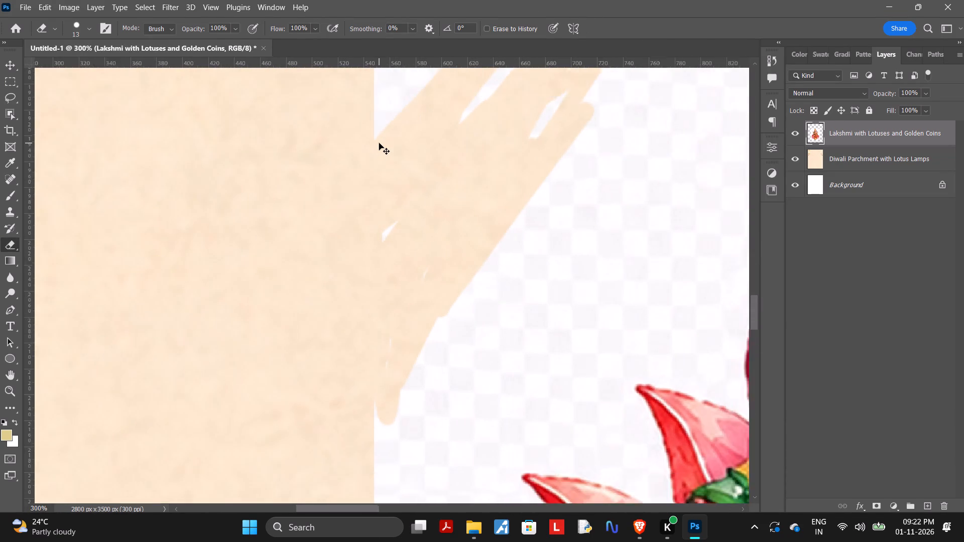
key(ctrl+minus)
key(ctrl+minus)
key(ctrl+minus)
key(ctrl+minus)
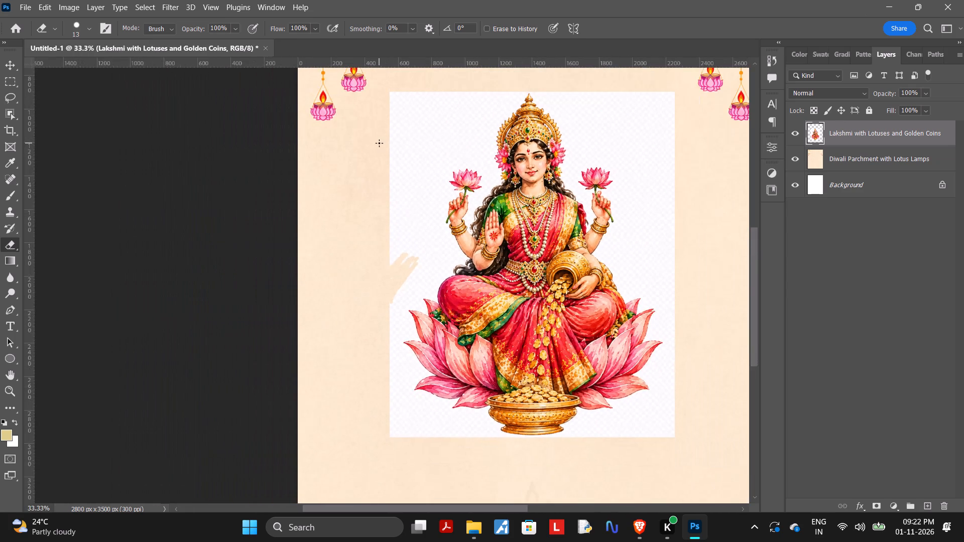
drag(409, 118, 422, 127)
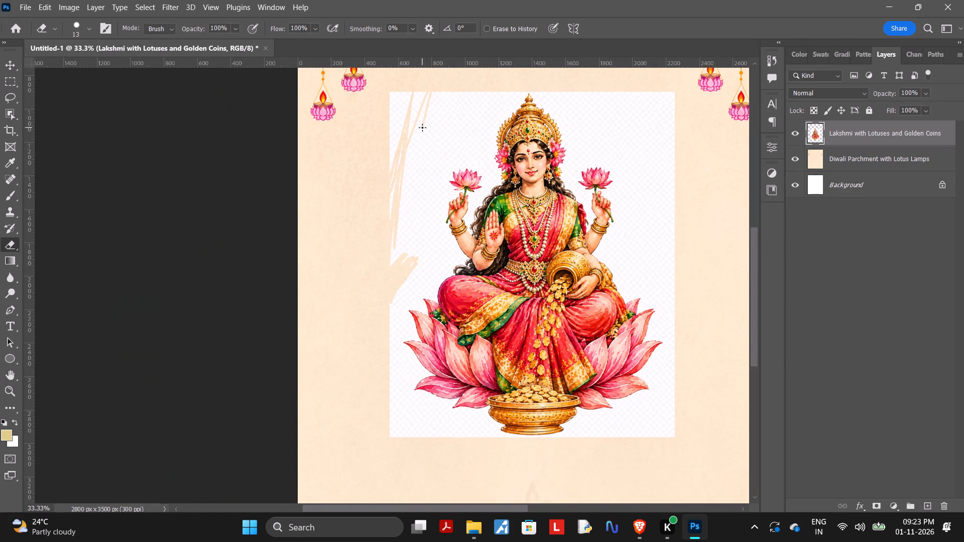
Erase the outer white background left of the Lakshmi figure, from the crown down to the lotus petals, with a 75 px eraser.
click(6, 244)
click(87, 28)
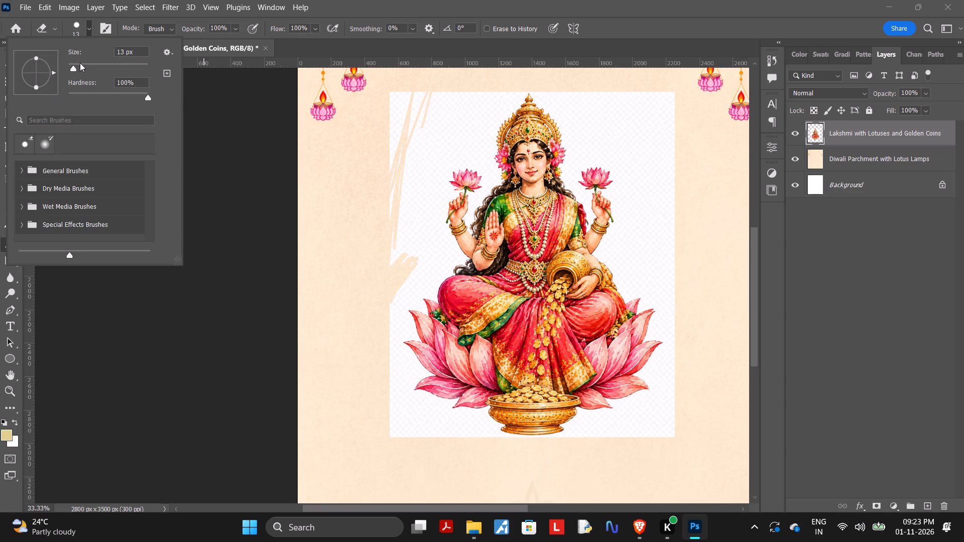
drag(80, 66, 98, 71)
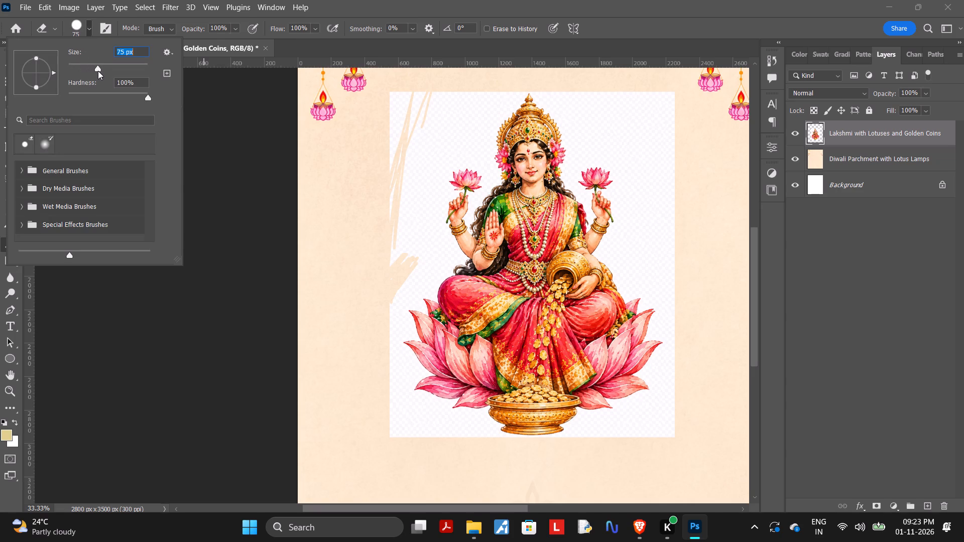
drag(417, 143, 383, 120)
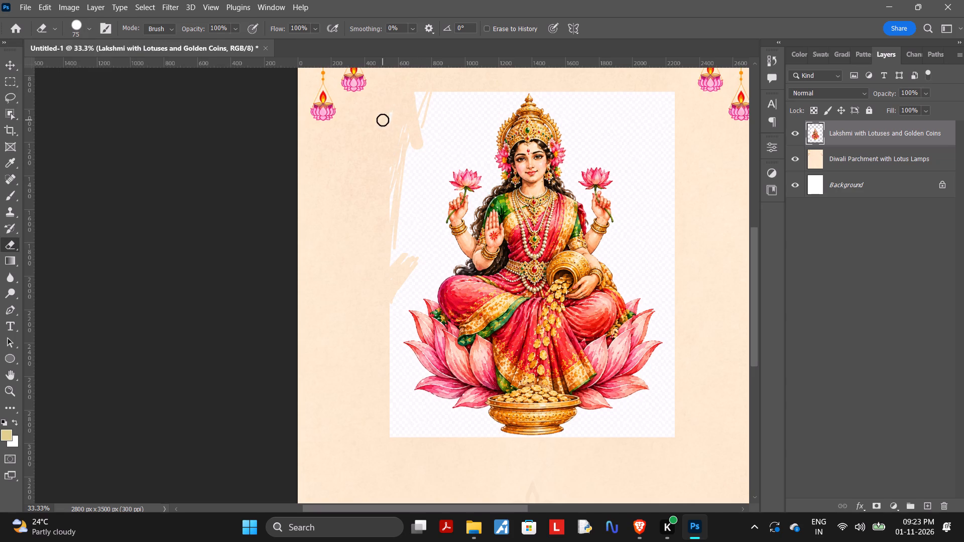
drag(383, 120, 412, 101)
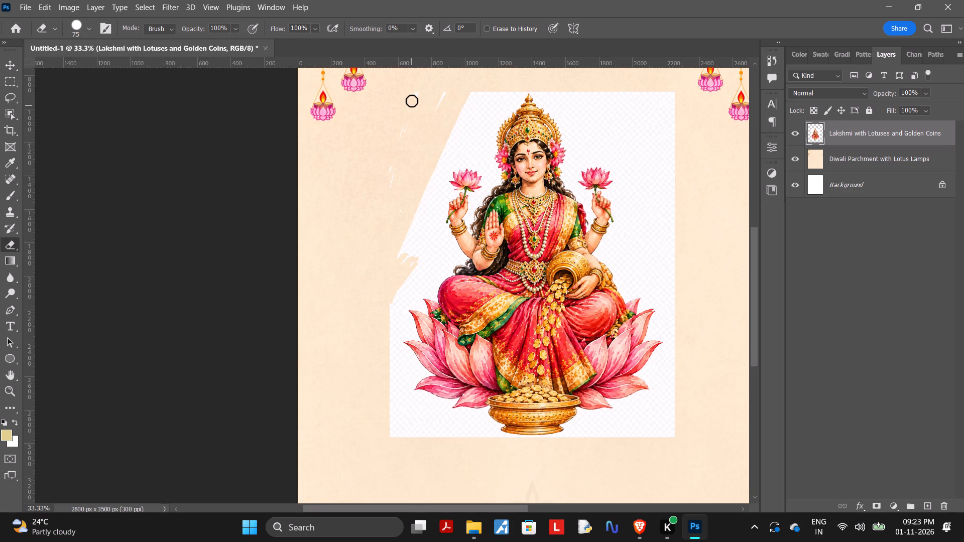
drag(412, 101, 454, 116)
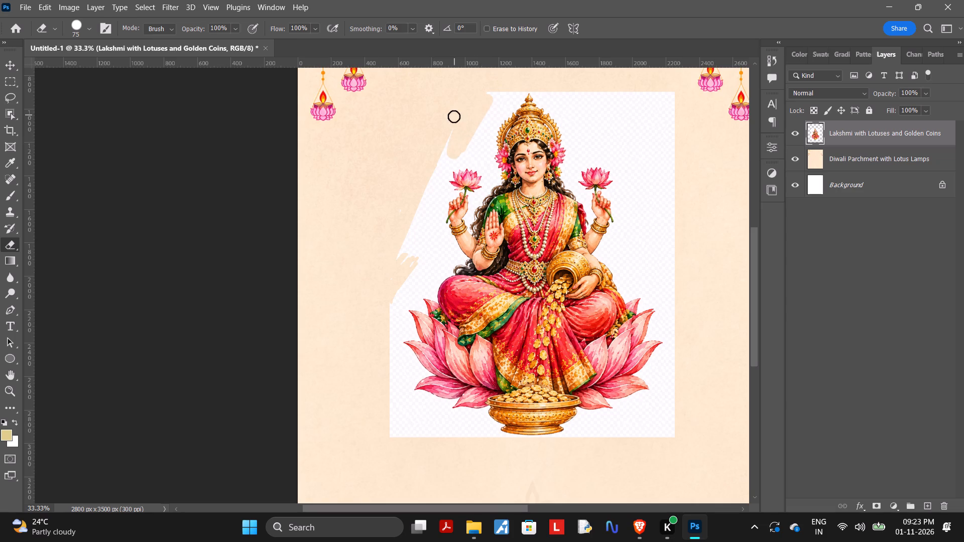
drag(454, 116, 431, 179)
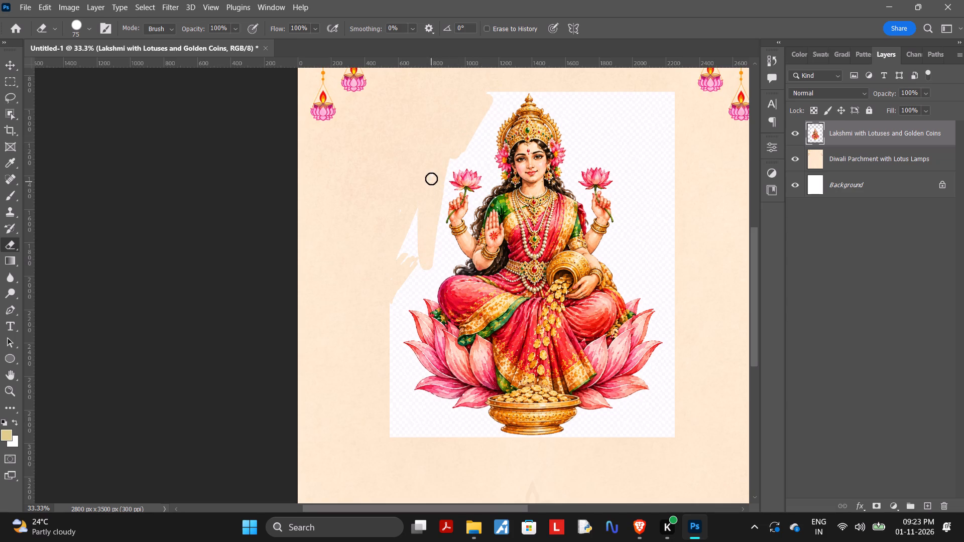
drag(431, 179, 393, 290)
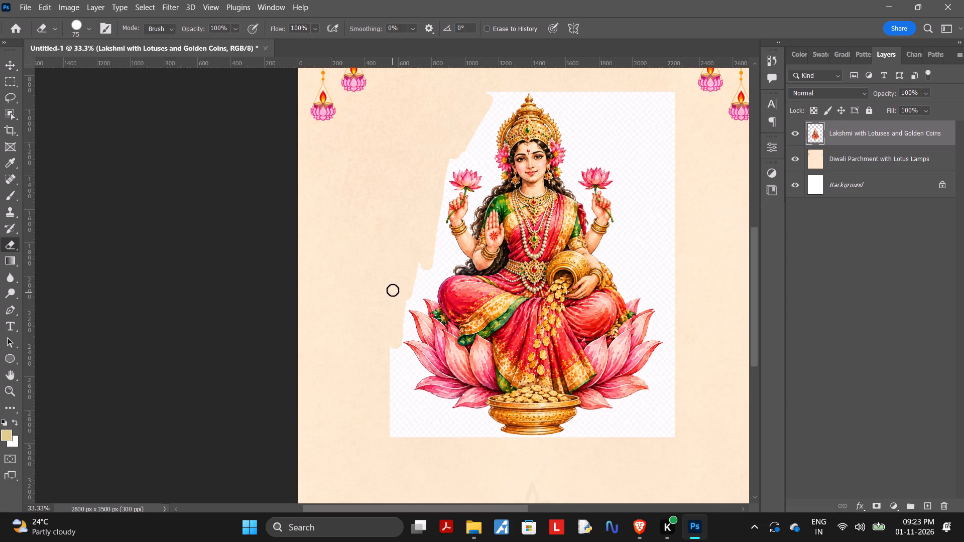
drag(393, 290, 391, 397)
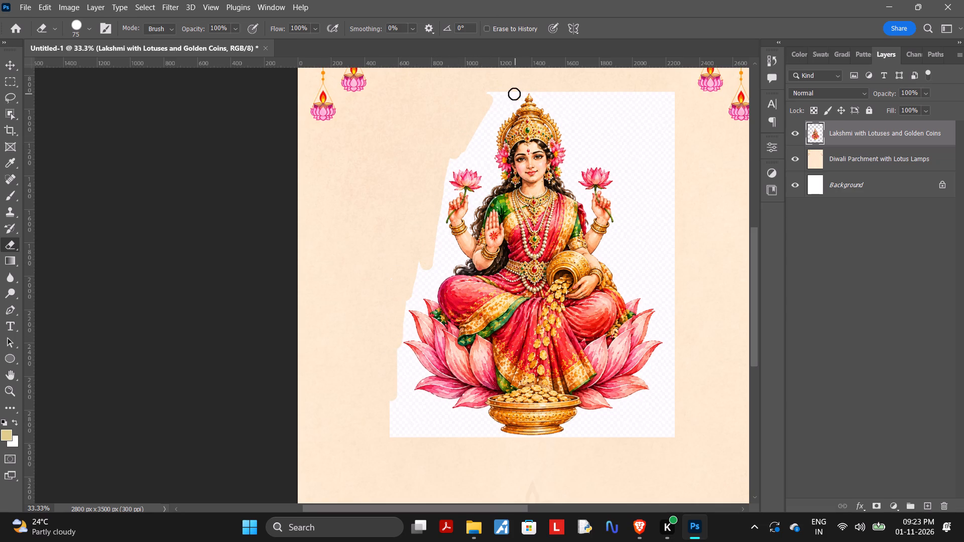
Erase the white background closer to the figure around the left side of the crown, the left held lotus and the left forearm.
drag(504, 93, 478, 138)
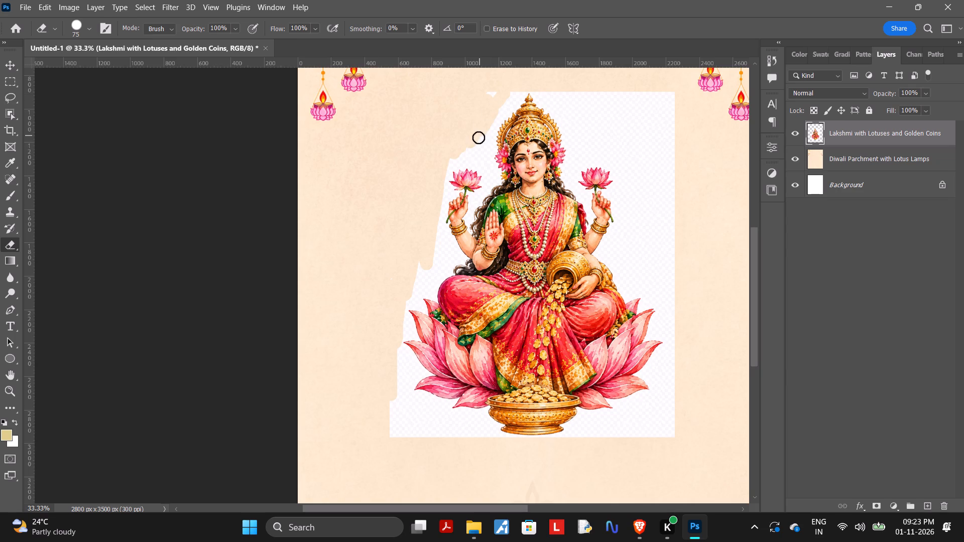
drag(478, 138, 470, 157)
drag(470, 157, 486, 157)
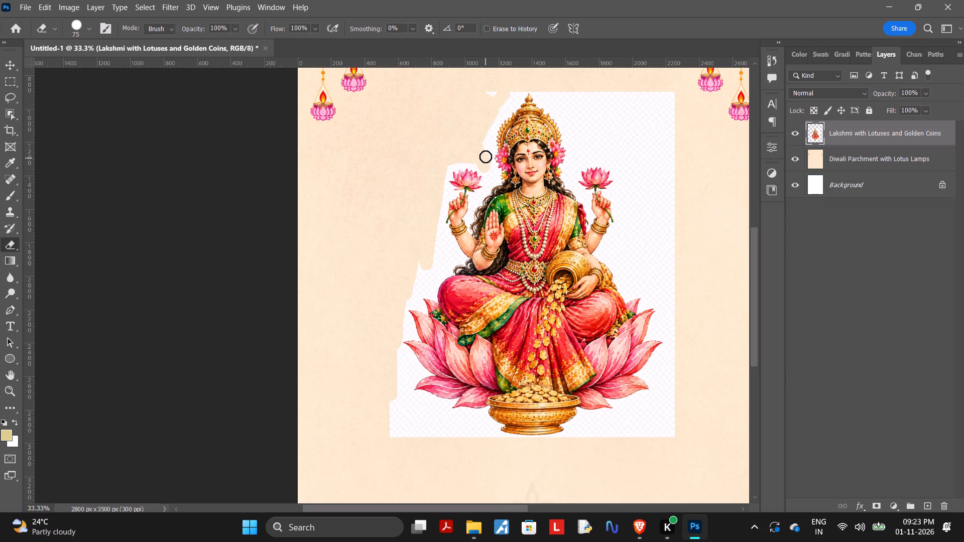
drag(486, 157, 395, 180)
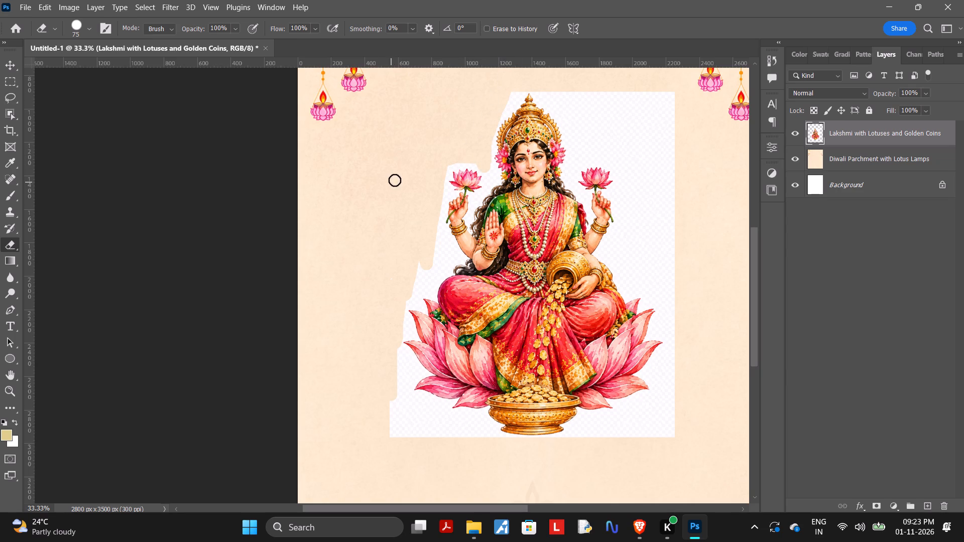
drag(395, 180, 451, 257)
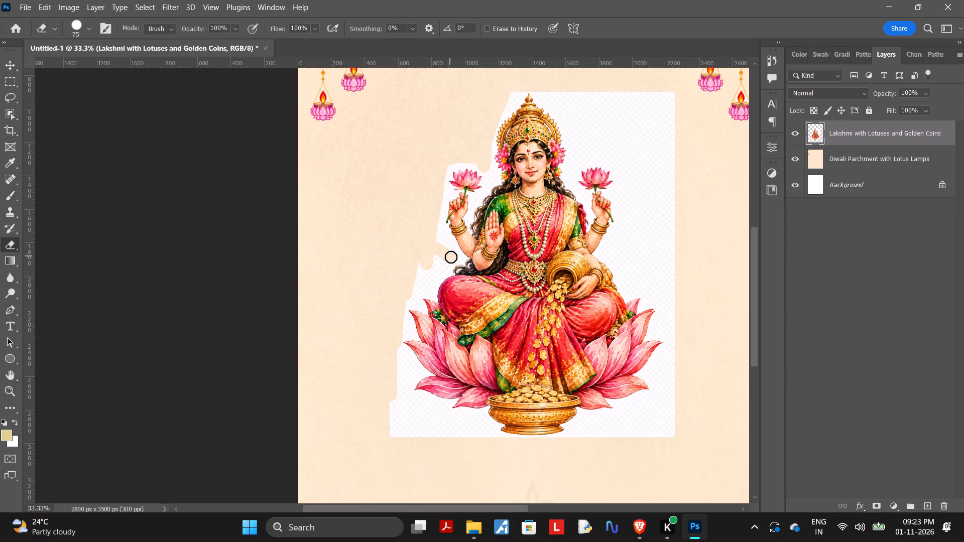
drag(451, 257, 439, 191)
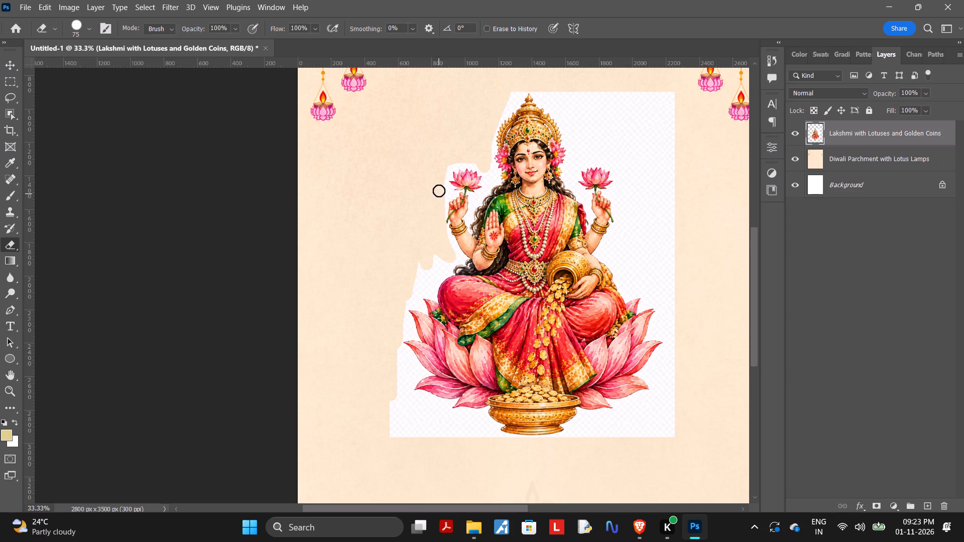
drag(439, 191, 437, 185)
Erase the white background between the left elbow, knee and upper lotus petals, undoing and redoing the stroke along the knee.
ctrl+scroll(437, 185, up, 4)
ctrl+scroll(437, 185, down, 5)
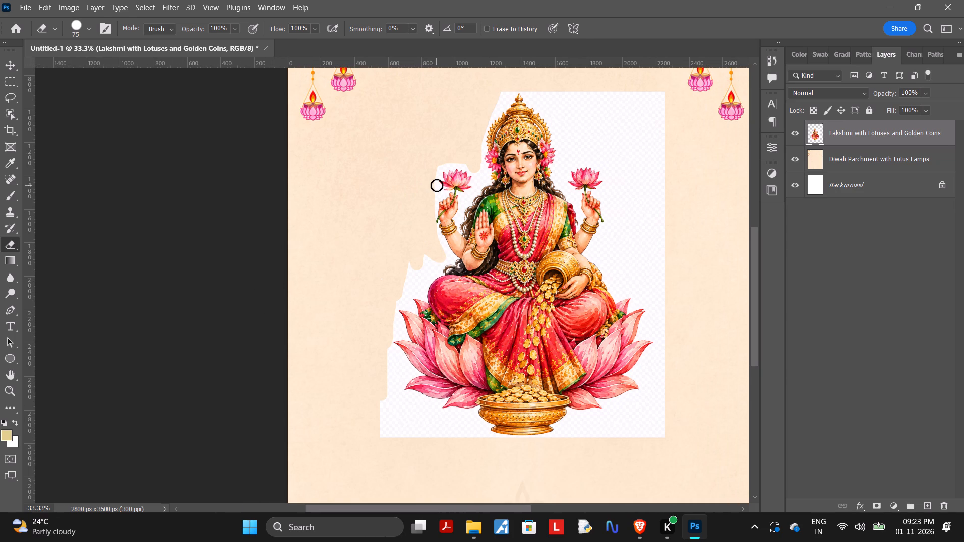
drag(421, 267, 405, 292)
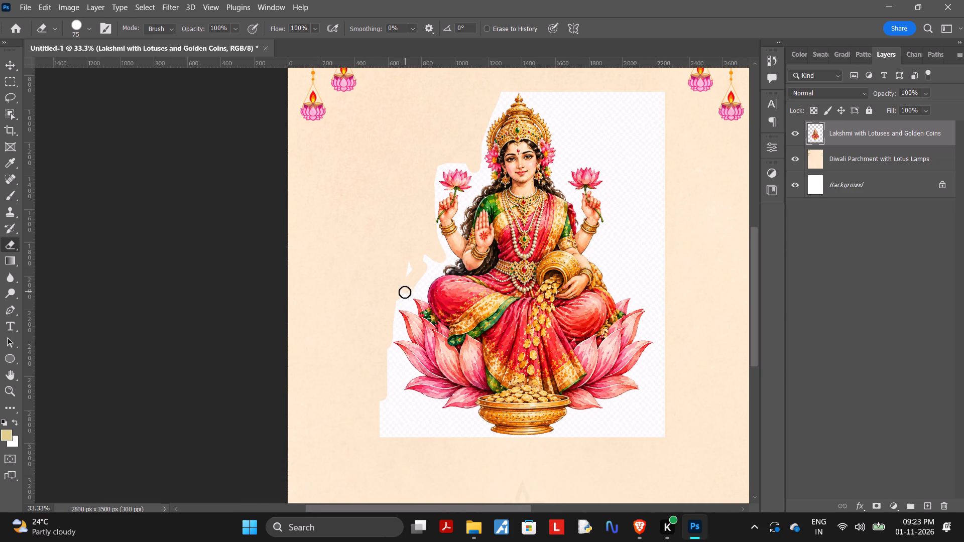
drag(405, 292, 397, 300)
key(ctrl+z)
drag(429, 261, 393, 320)
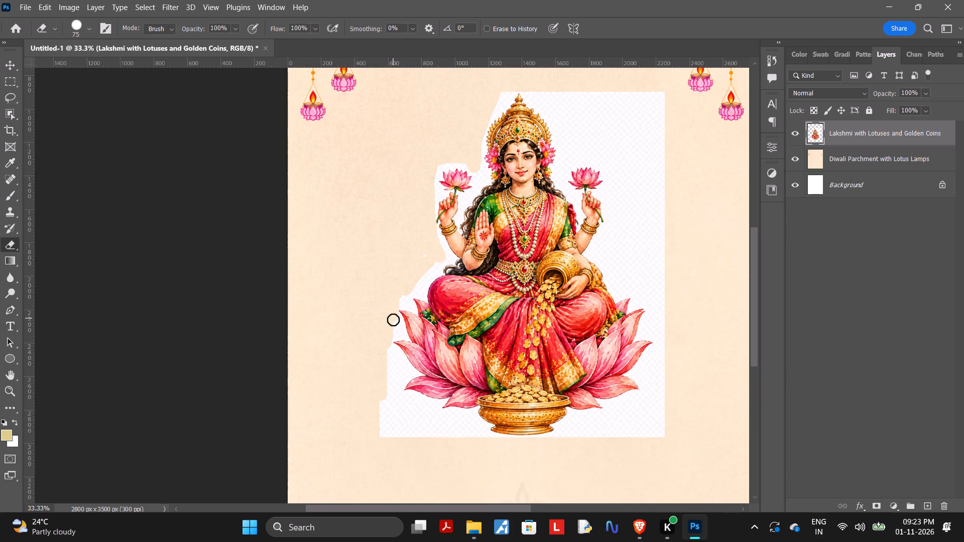
Erase the remaining white background around the lower-left lotus petals and along to the base of the gold bowl.
drag(393, 320, 396, 415)
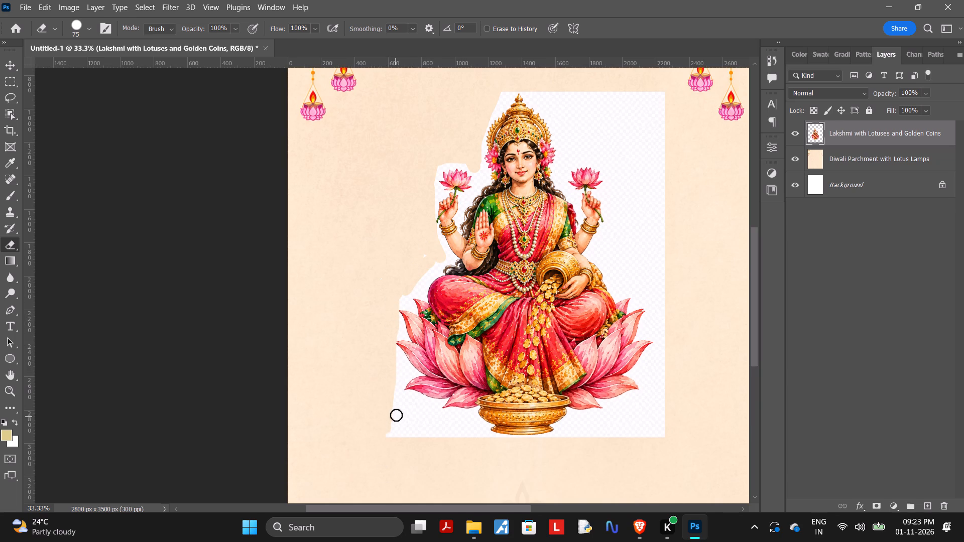
drag(396, 415, 437, 434)
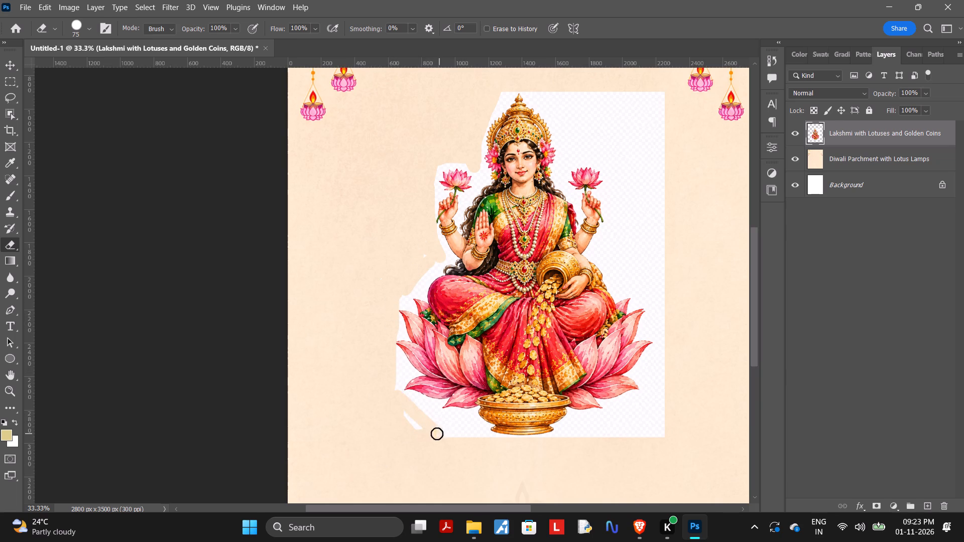
drag(437, 434, 479, 438)
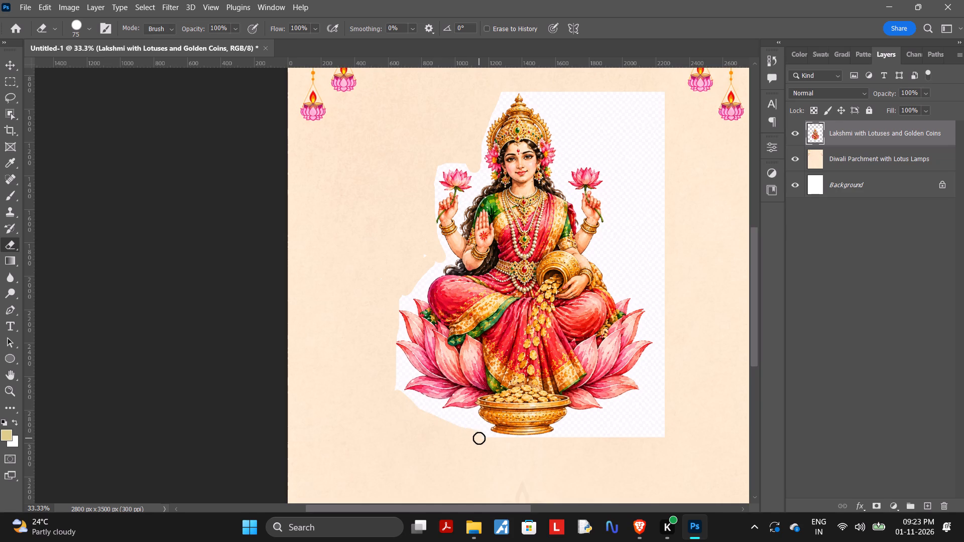
Erase the white background around the right-hand lotus petals, from the base of the gold bowl up to the upper petals.
drag(572, 434, 696, 398)
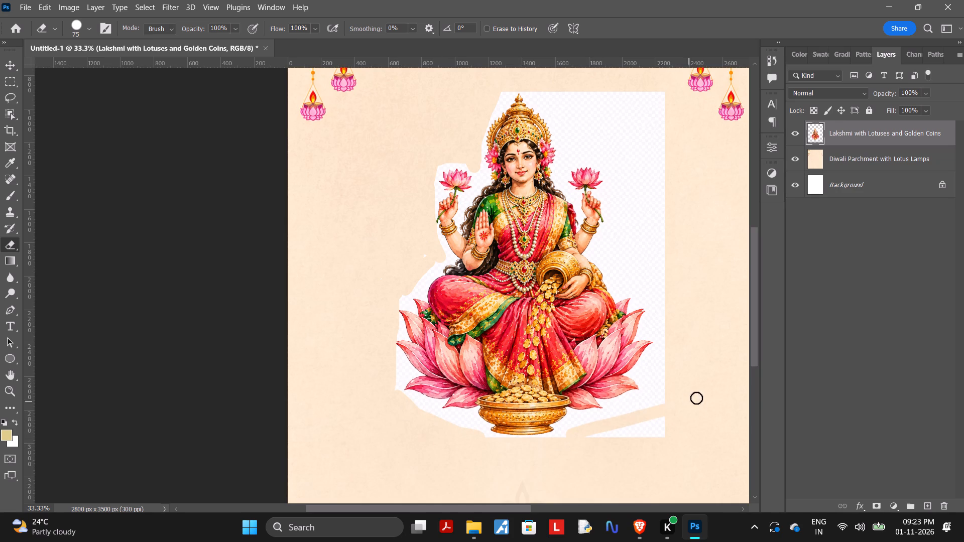
drag(696, 398, 639, 410)
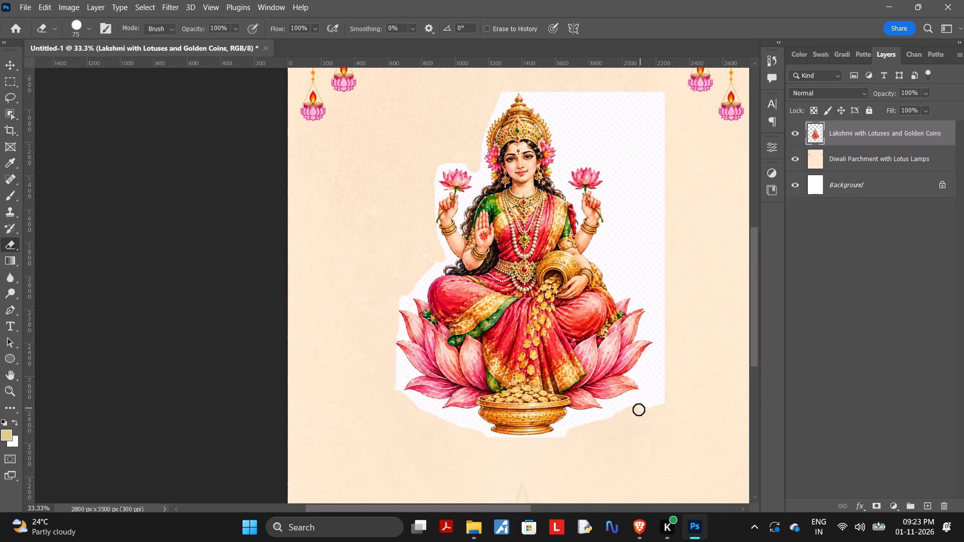
drag(639, 410, 610, 413)
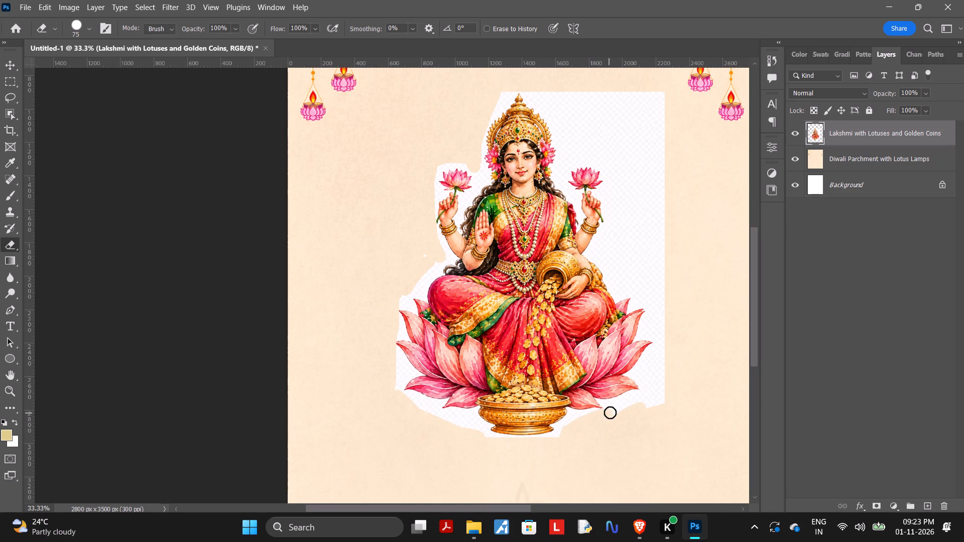
drag(610, 413, 646, 379)
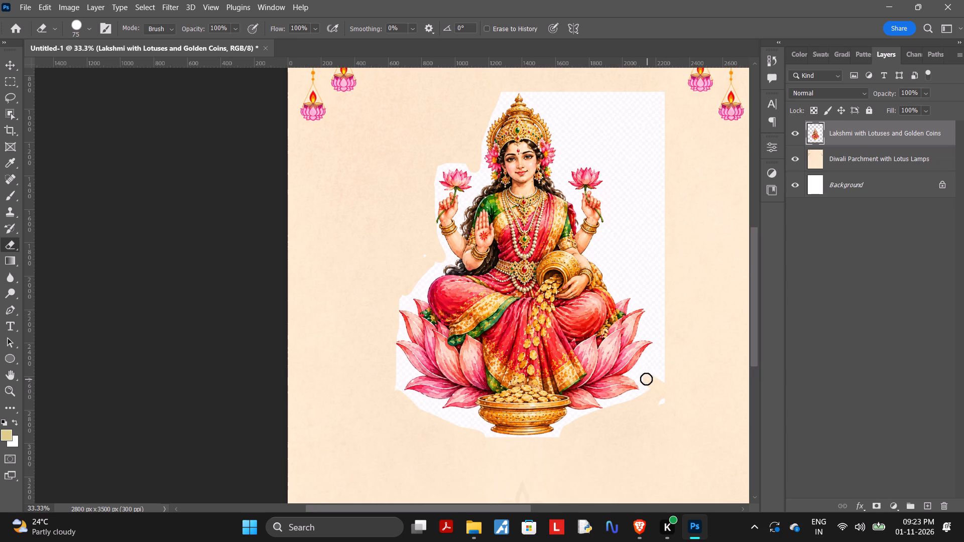
drag(646, 379, 661, 336)
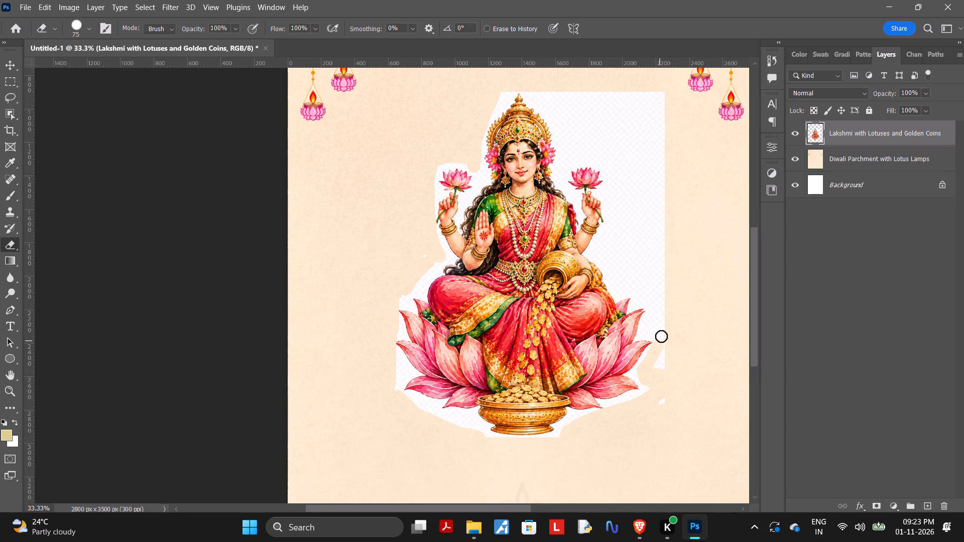
drag(661, 336, 671, 327)
drag(671, 327, 656, 308)
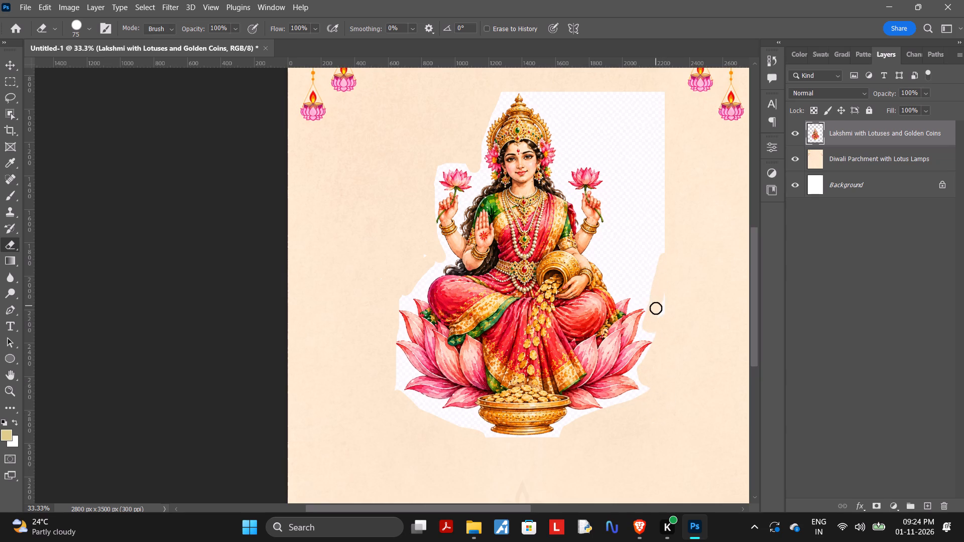
Erase the white background beside the right knee, the tilted coin pot and the right elbow.
drag(656, 308, 613, 272)
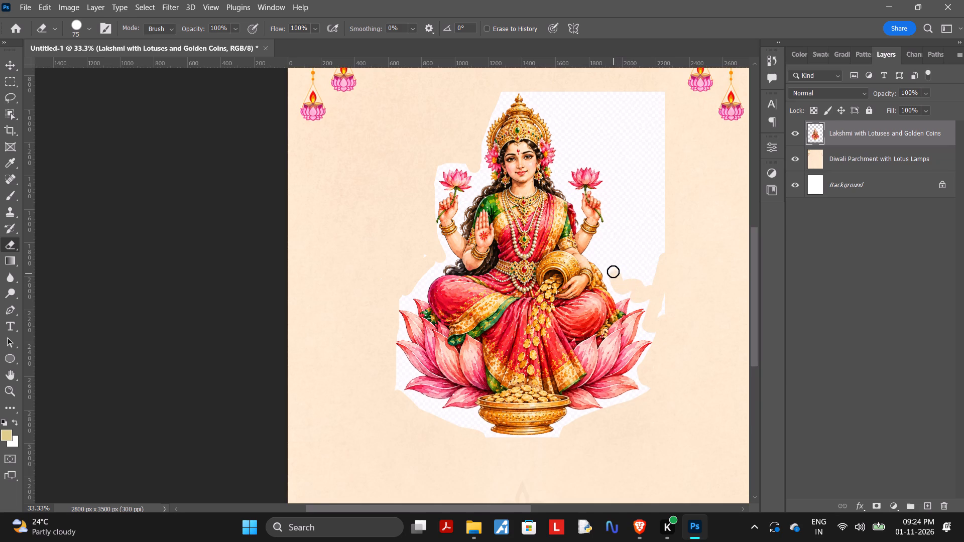
drag(613, 272, 652, 291)
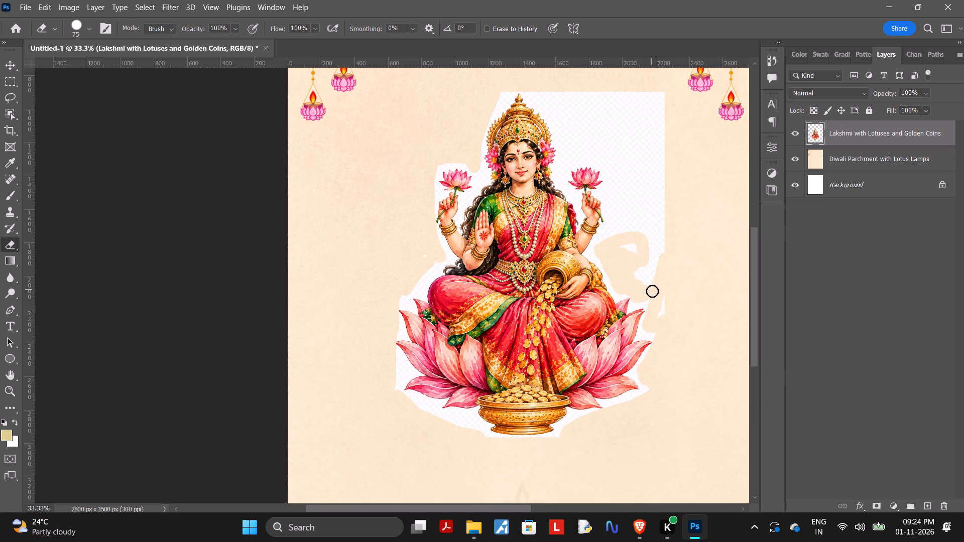
drag(652, 291, 632, 247)
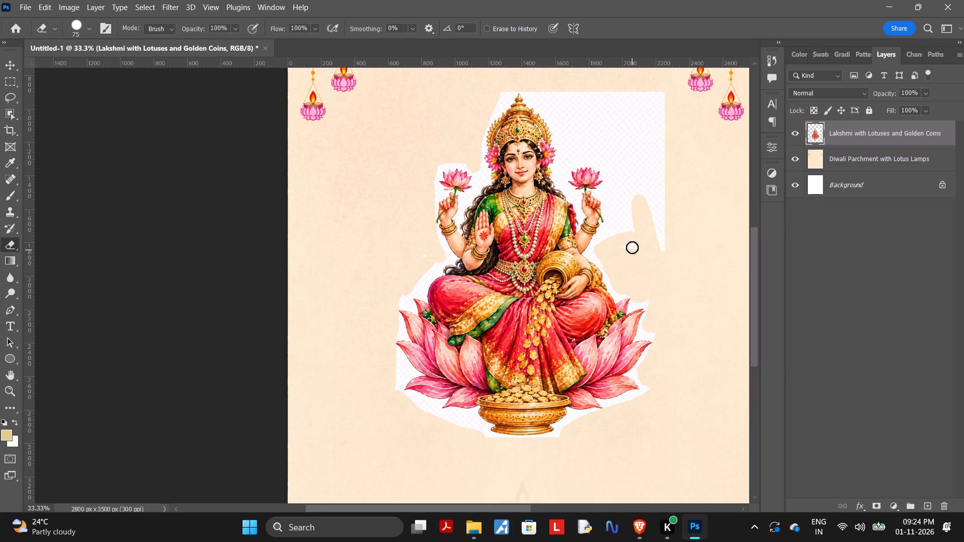
drag(632, 247, 633, 245)
drag(603, 242, 614, 216)
Erase the white background around the right held lotus and along the right side of the crown up to its tip.
drag(614, 216, 580, 152)
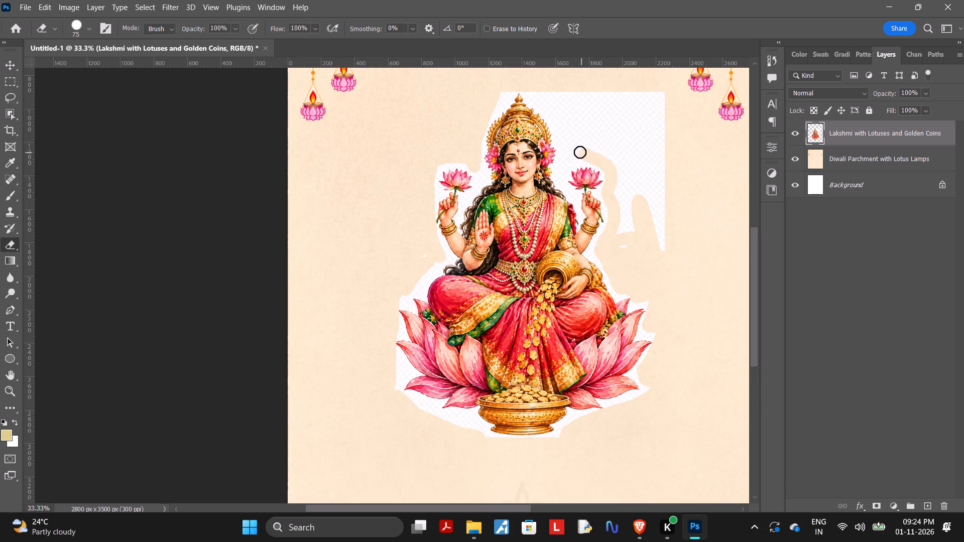
drag(580, 152, 557, 66)
drag(595, 115, 580, 125)
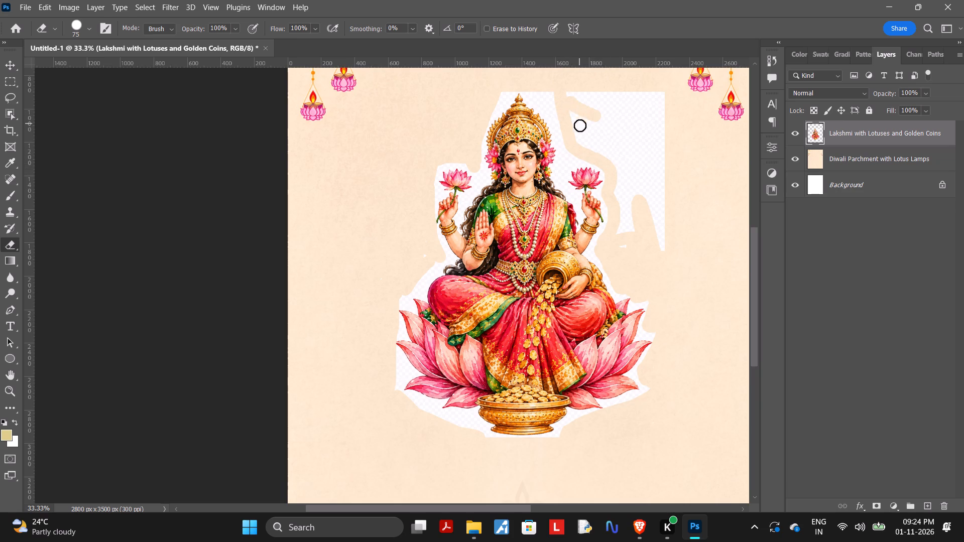
drag(580, 125, 613, 122)
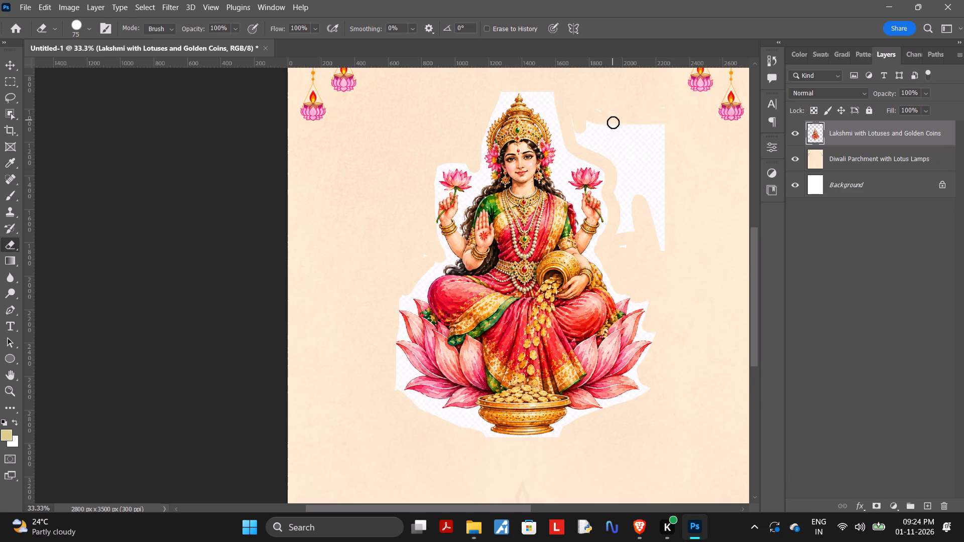
drag(613, 122, 536, 95)
drag(536, 95, 559, 126)
drag(559, 126, 561, 175)
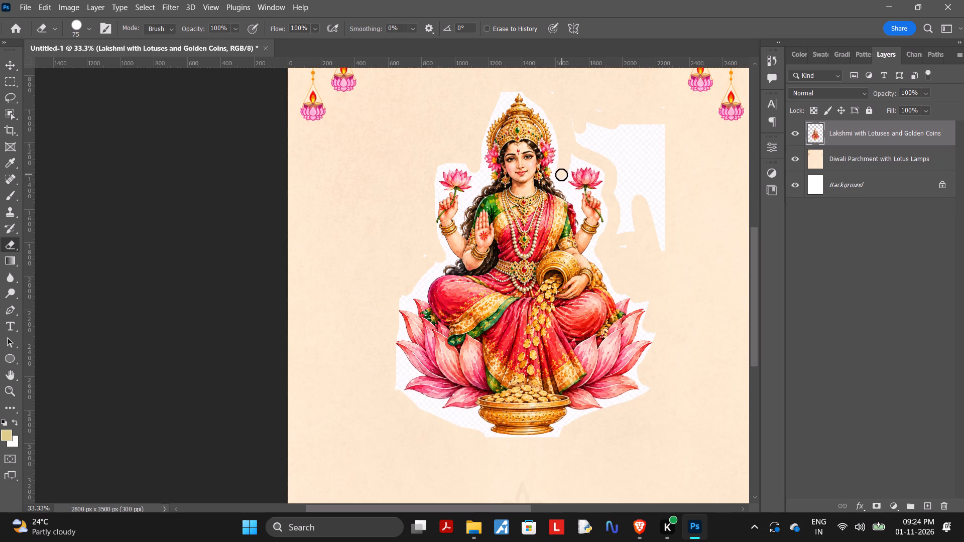
drag(561, 175, 582, 122)
Erase the leftover white patches in the area beyond the right held lotus and forearm.
drag(582, 122, 639, 226)
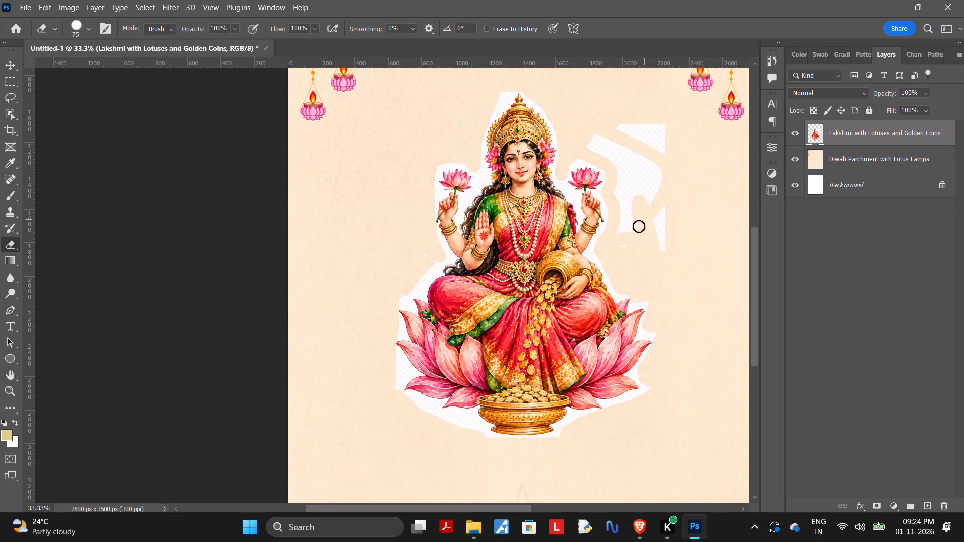
drag(639, 226, 665, 282)
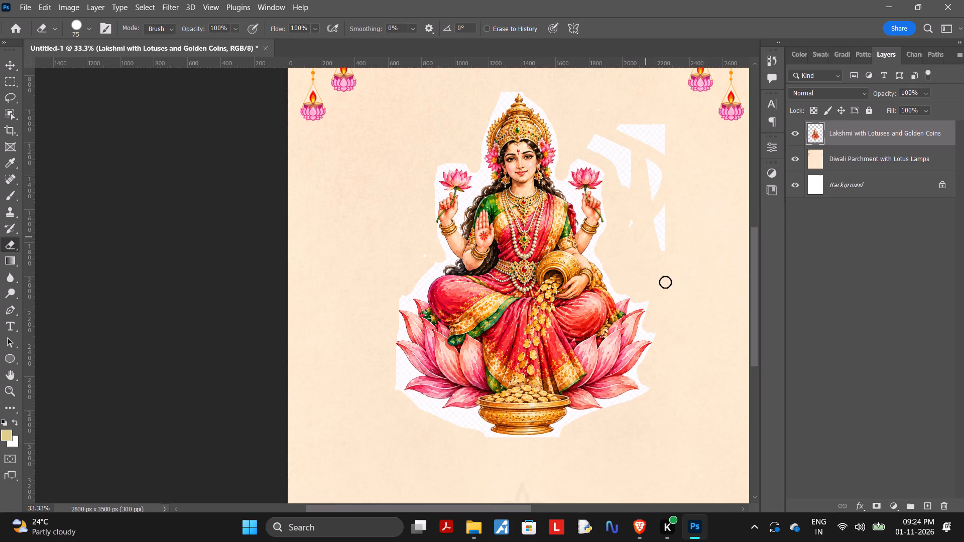
drag(665, 282, 620, 172)
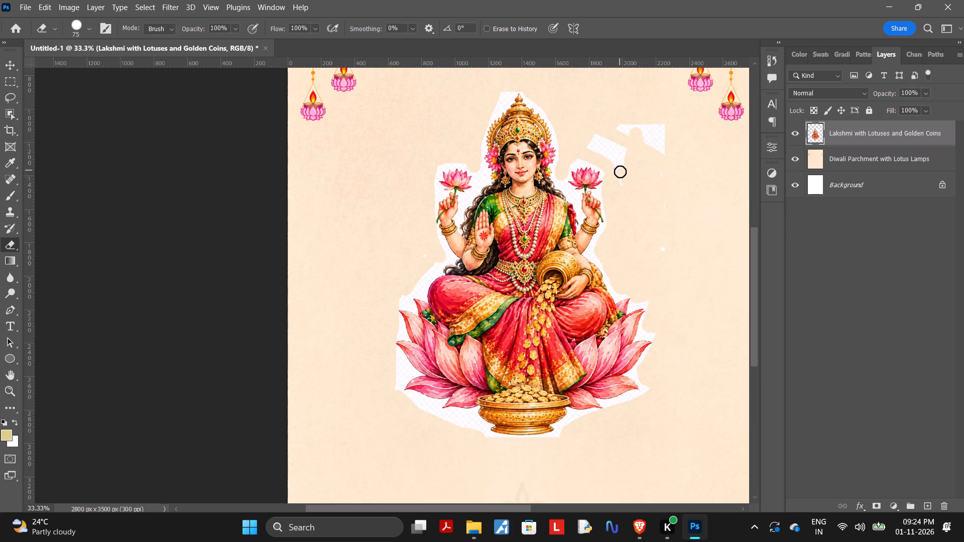
drag(620, 172, 587, 144)
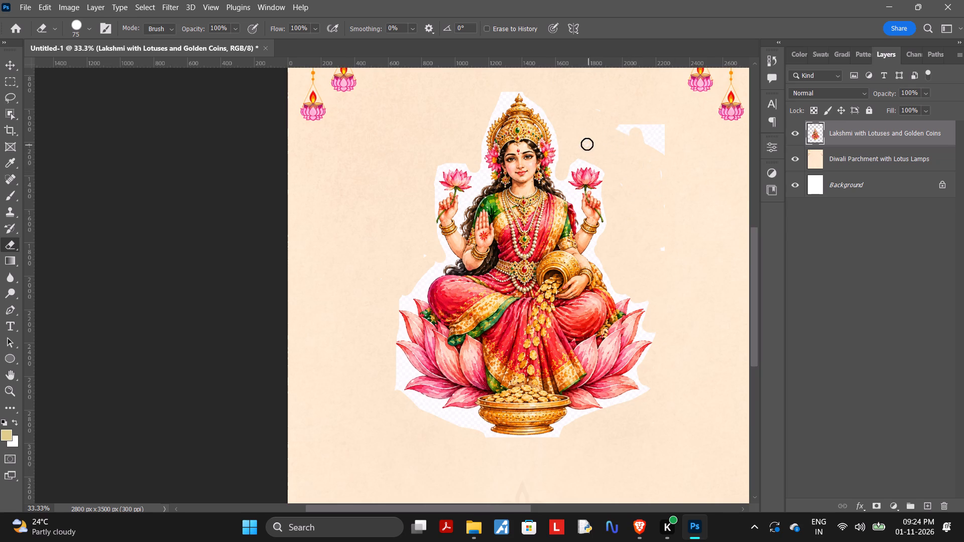
drag(587, 144, 666, 163)
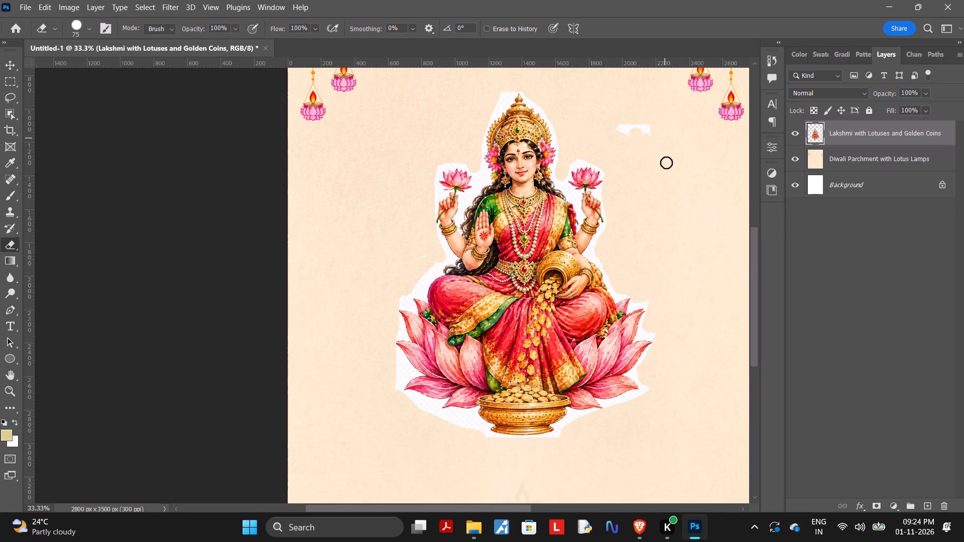
drag(666, 163, 625, 123)
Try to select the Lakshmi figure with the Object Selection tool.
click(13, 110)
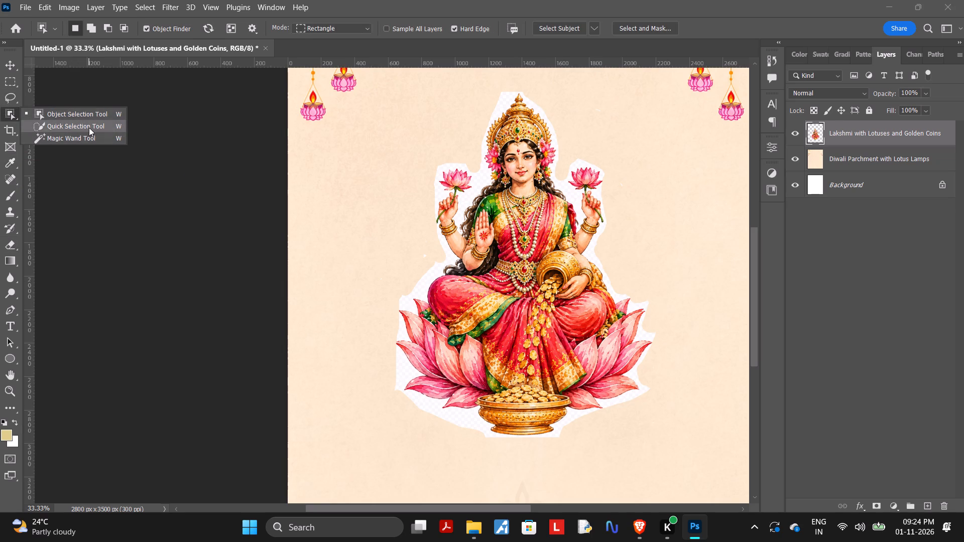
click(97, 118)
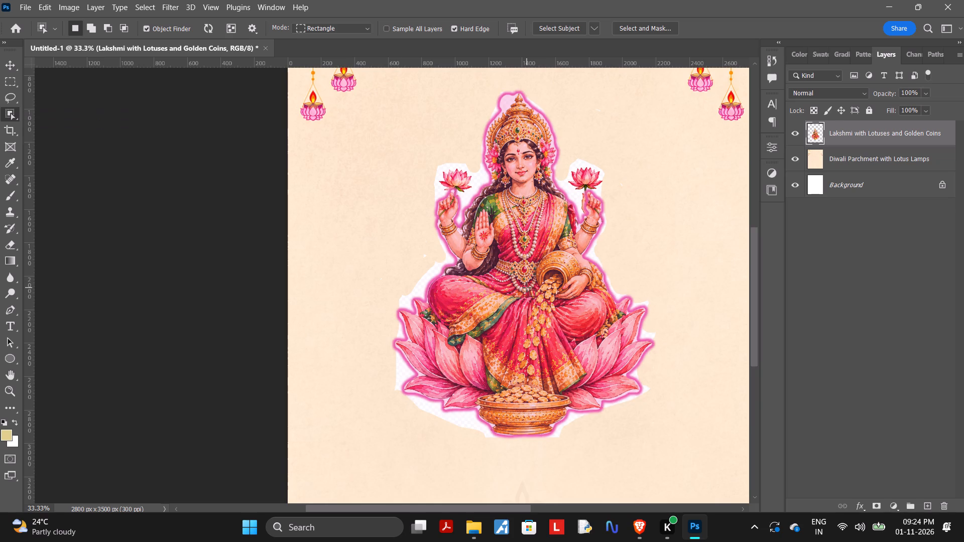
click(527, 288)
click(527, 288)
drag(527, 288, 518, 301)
Move the Lakshmi artwork slightly higher on the canvas, keeping it roughly centred horizontally.
click(10, 65)
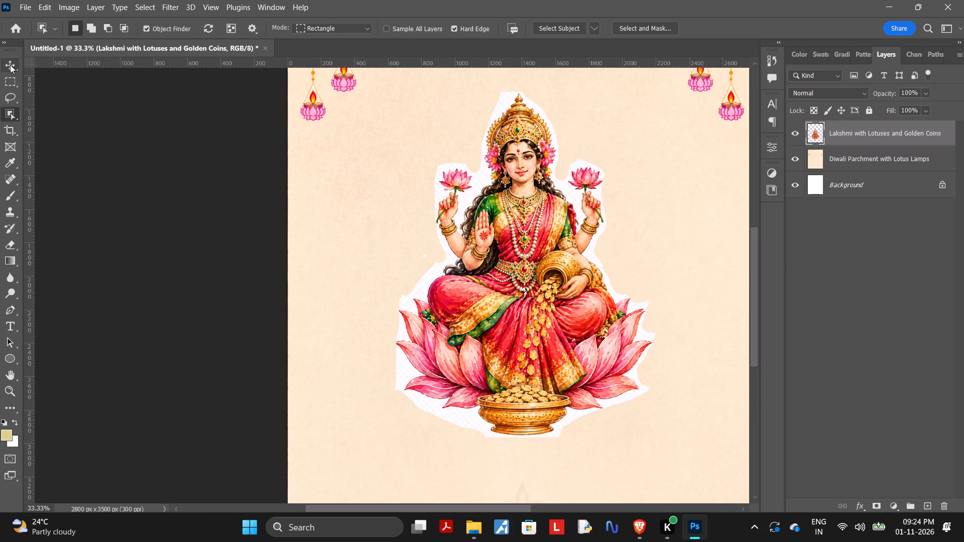
drag(536, 316, 523, 311)
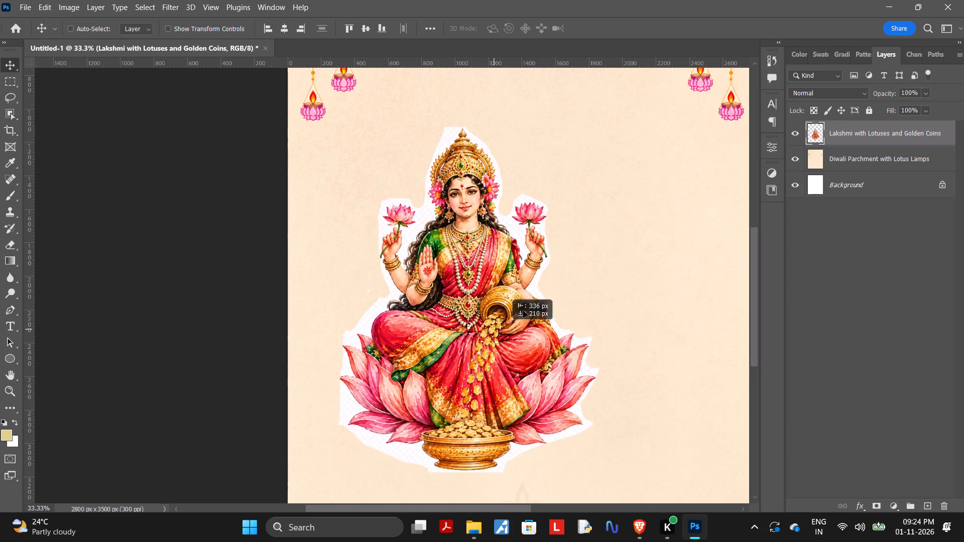
drag(523, 311, 538, 297)
click(538, 297)
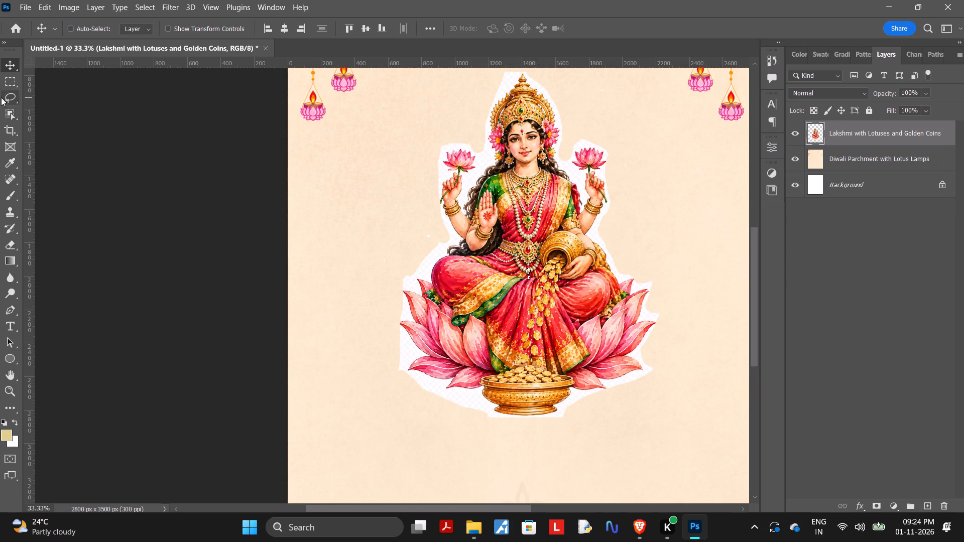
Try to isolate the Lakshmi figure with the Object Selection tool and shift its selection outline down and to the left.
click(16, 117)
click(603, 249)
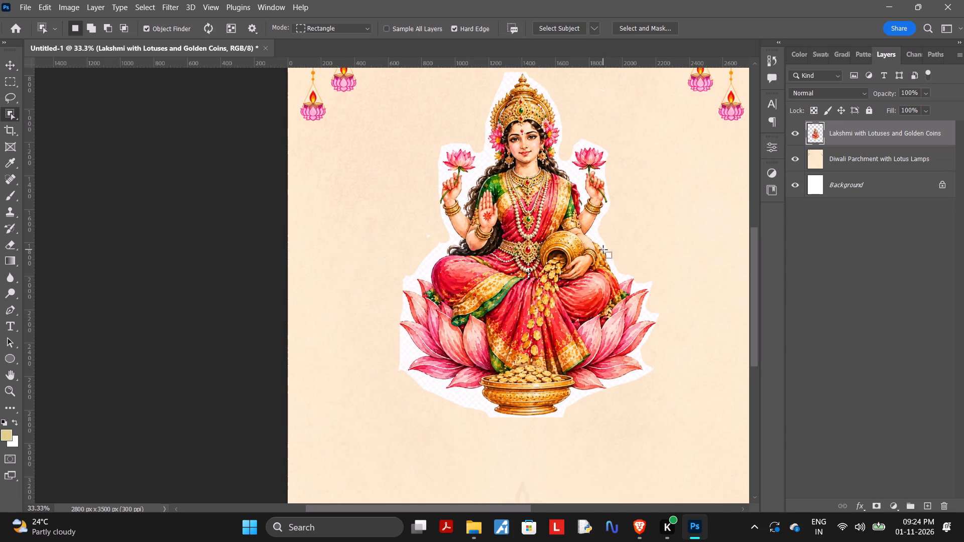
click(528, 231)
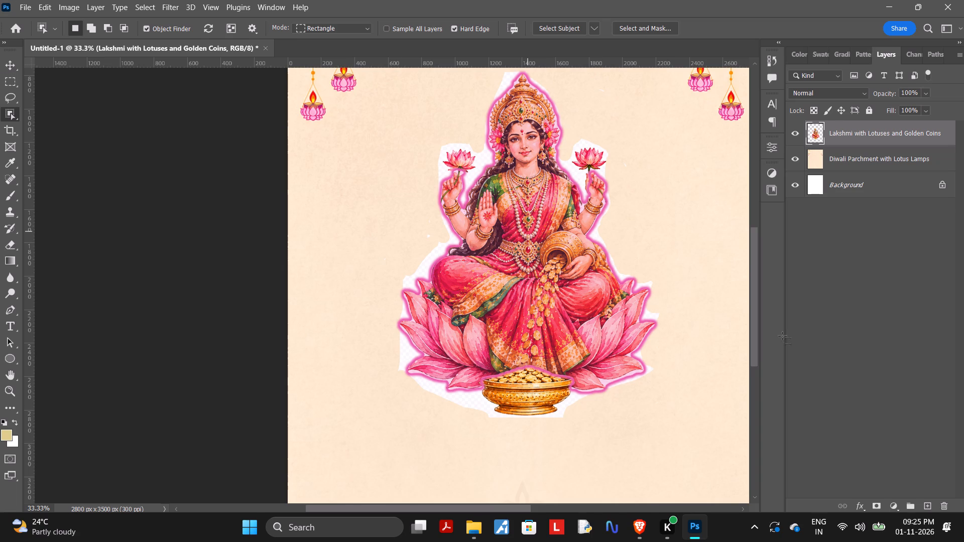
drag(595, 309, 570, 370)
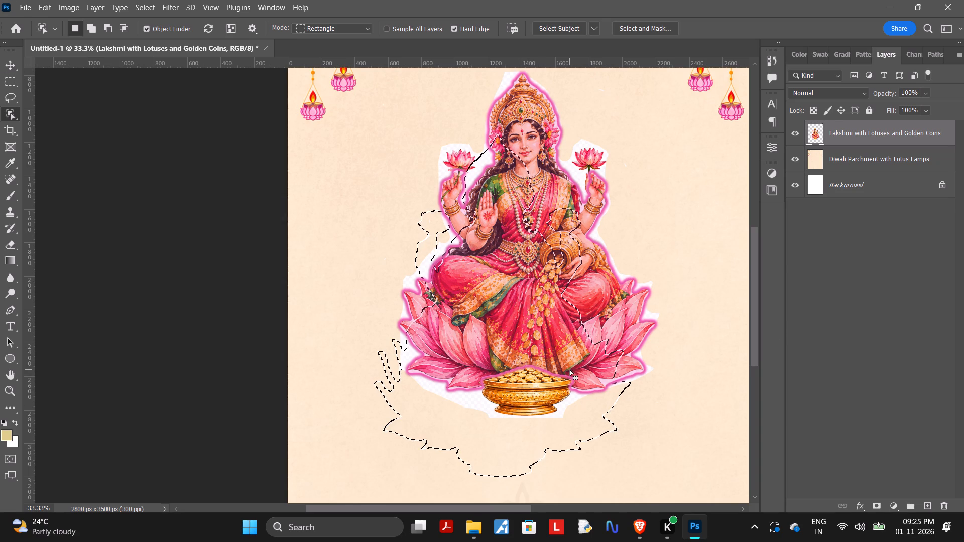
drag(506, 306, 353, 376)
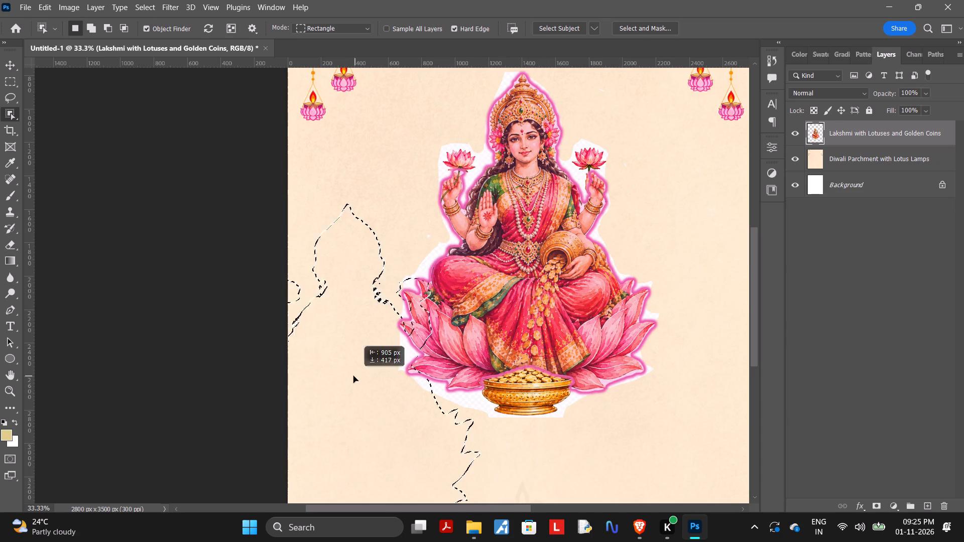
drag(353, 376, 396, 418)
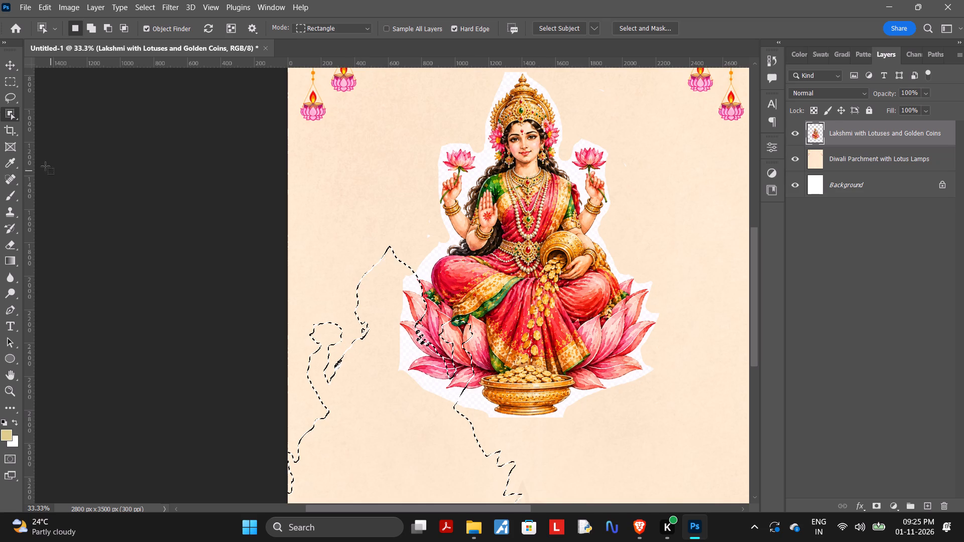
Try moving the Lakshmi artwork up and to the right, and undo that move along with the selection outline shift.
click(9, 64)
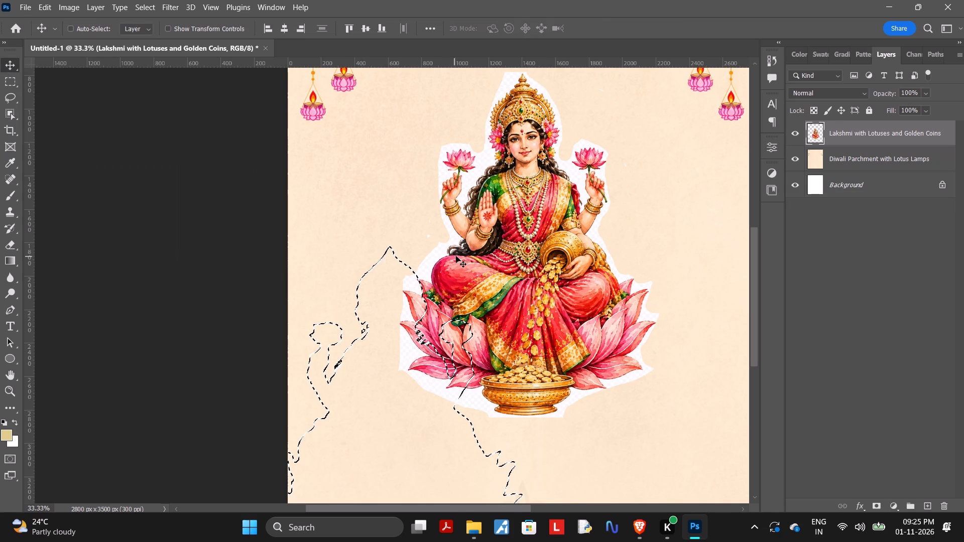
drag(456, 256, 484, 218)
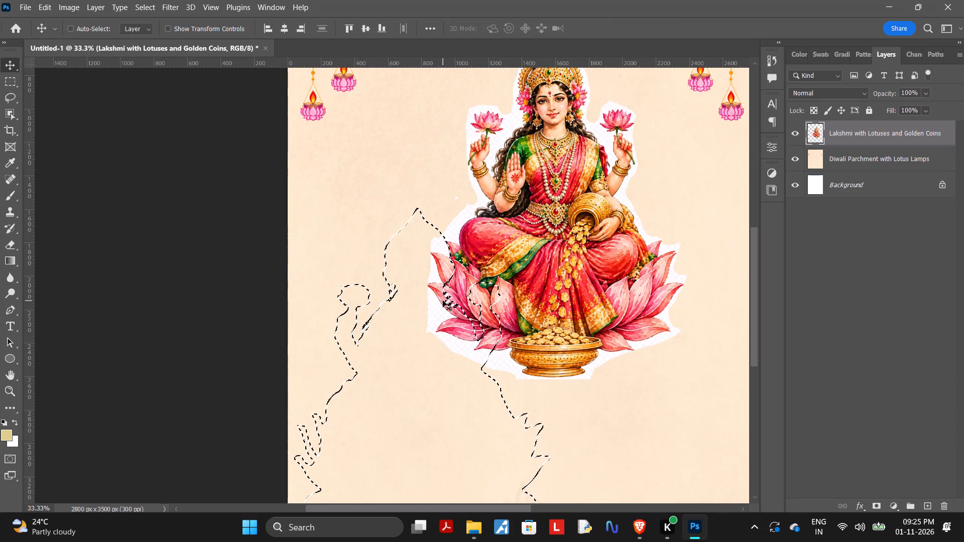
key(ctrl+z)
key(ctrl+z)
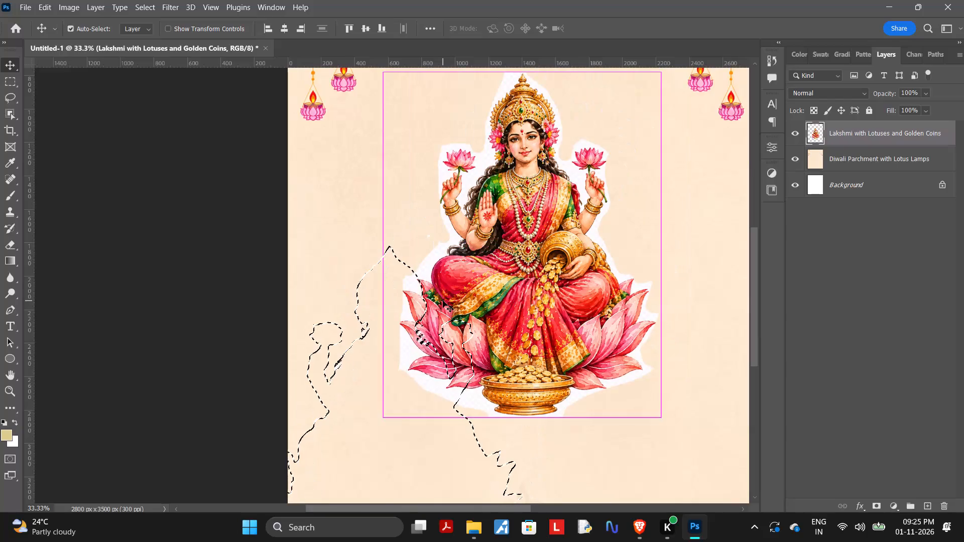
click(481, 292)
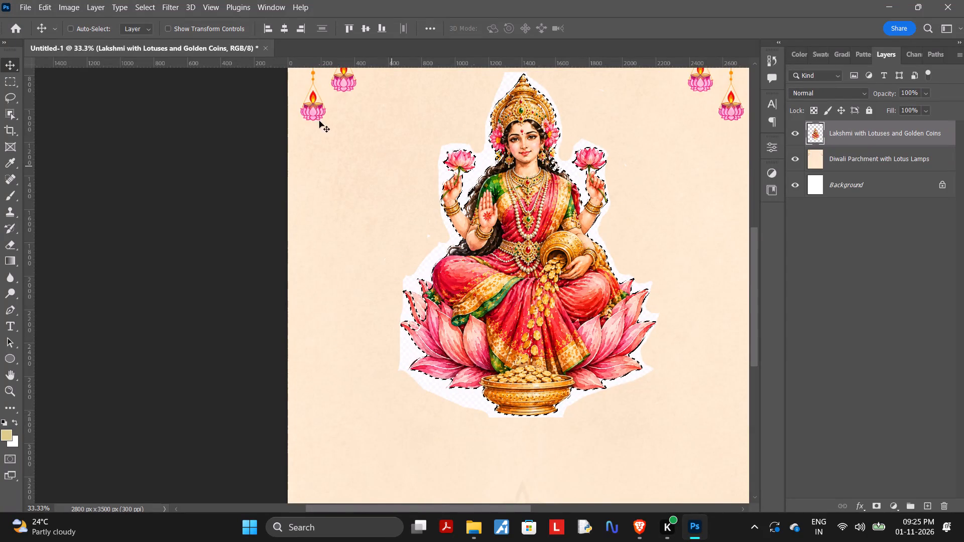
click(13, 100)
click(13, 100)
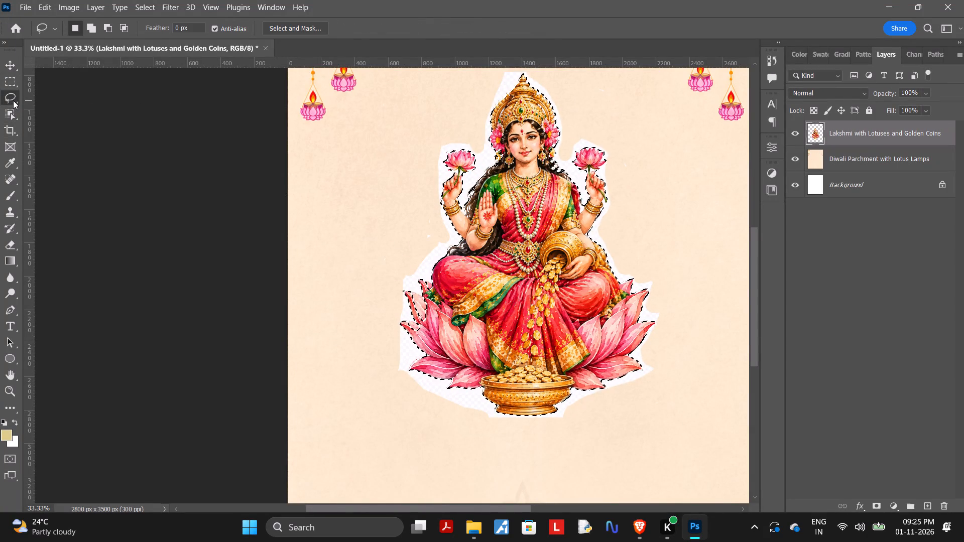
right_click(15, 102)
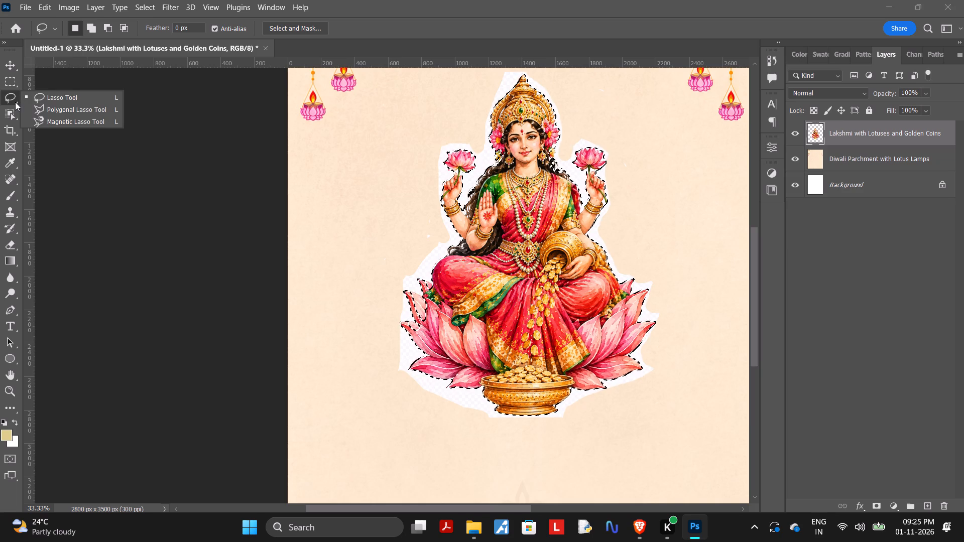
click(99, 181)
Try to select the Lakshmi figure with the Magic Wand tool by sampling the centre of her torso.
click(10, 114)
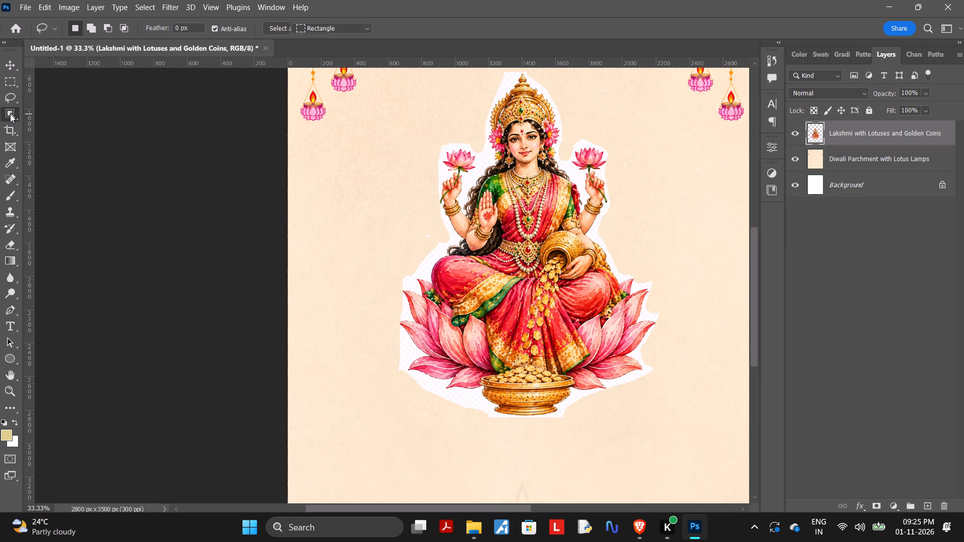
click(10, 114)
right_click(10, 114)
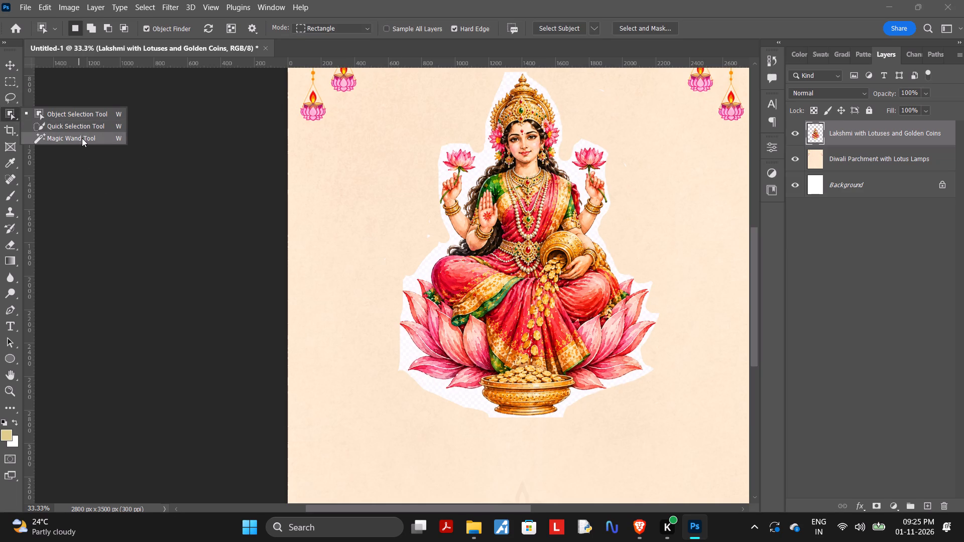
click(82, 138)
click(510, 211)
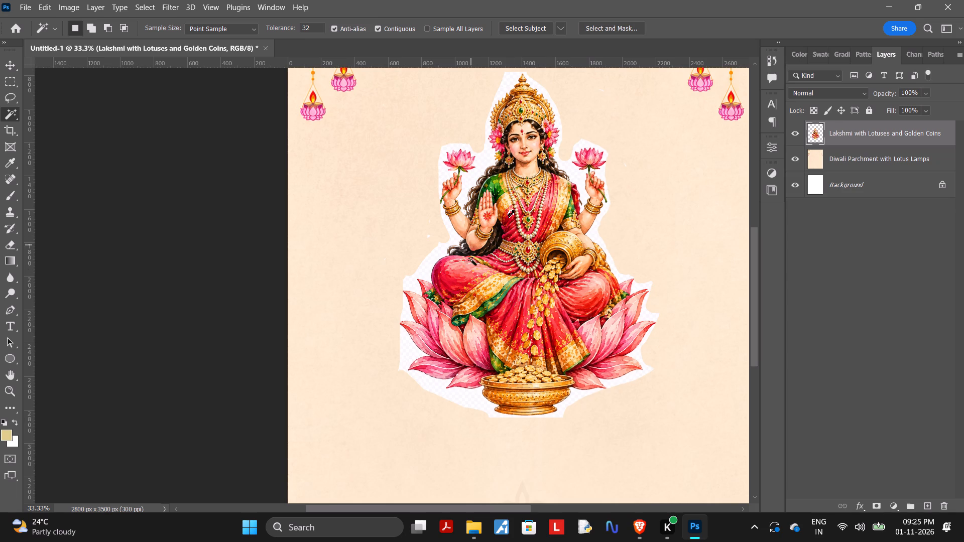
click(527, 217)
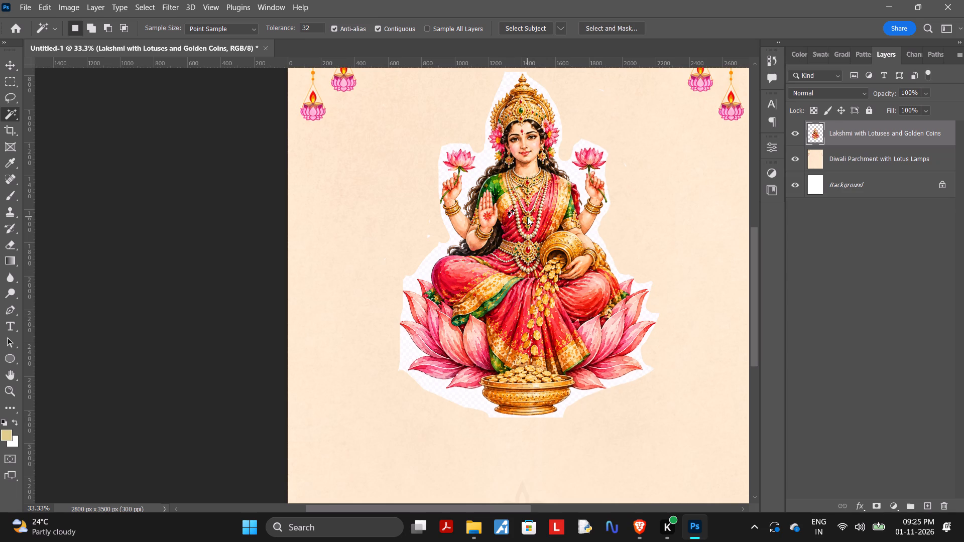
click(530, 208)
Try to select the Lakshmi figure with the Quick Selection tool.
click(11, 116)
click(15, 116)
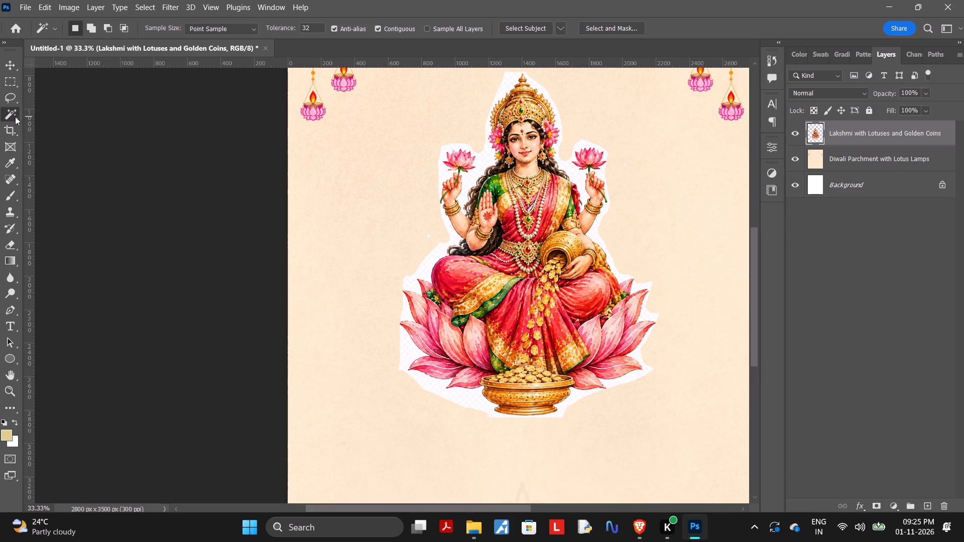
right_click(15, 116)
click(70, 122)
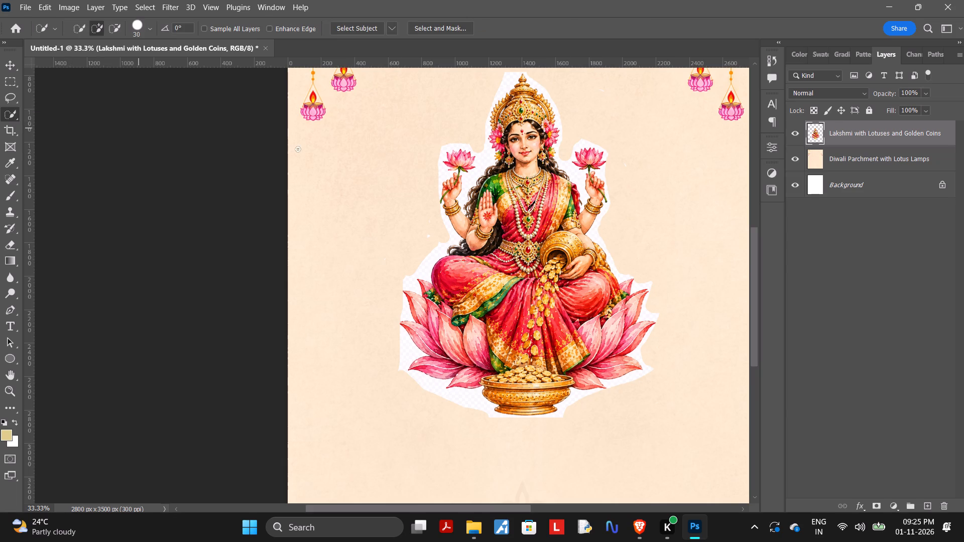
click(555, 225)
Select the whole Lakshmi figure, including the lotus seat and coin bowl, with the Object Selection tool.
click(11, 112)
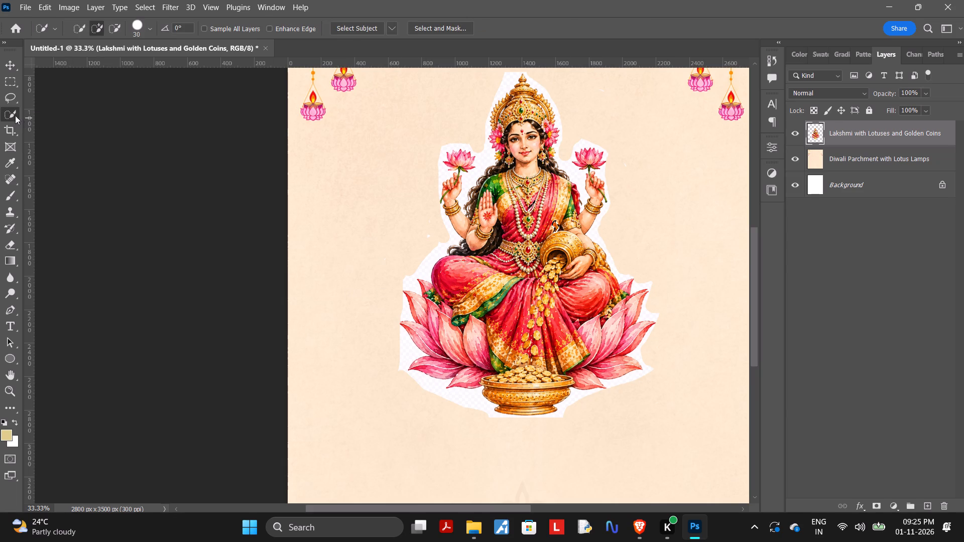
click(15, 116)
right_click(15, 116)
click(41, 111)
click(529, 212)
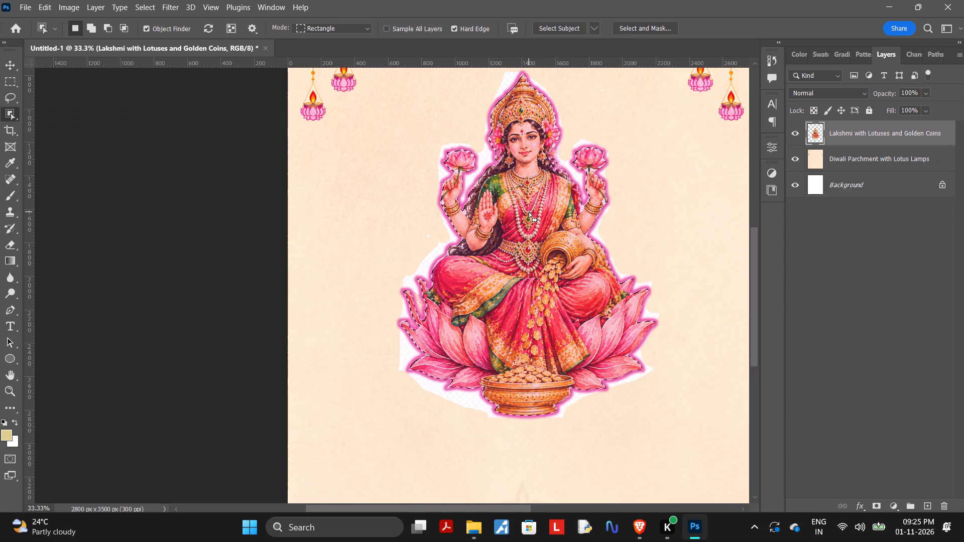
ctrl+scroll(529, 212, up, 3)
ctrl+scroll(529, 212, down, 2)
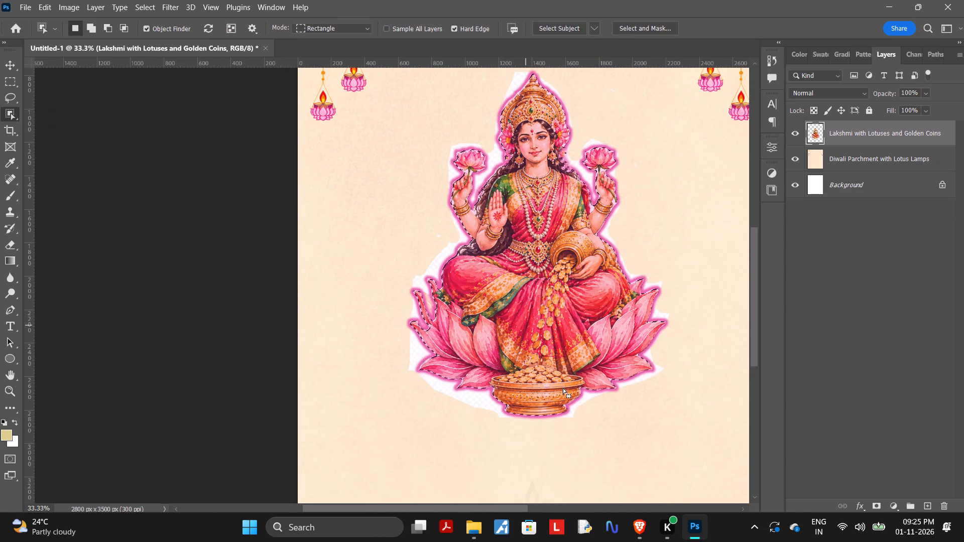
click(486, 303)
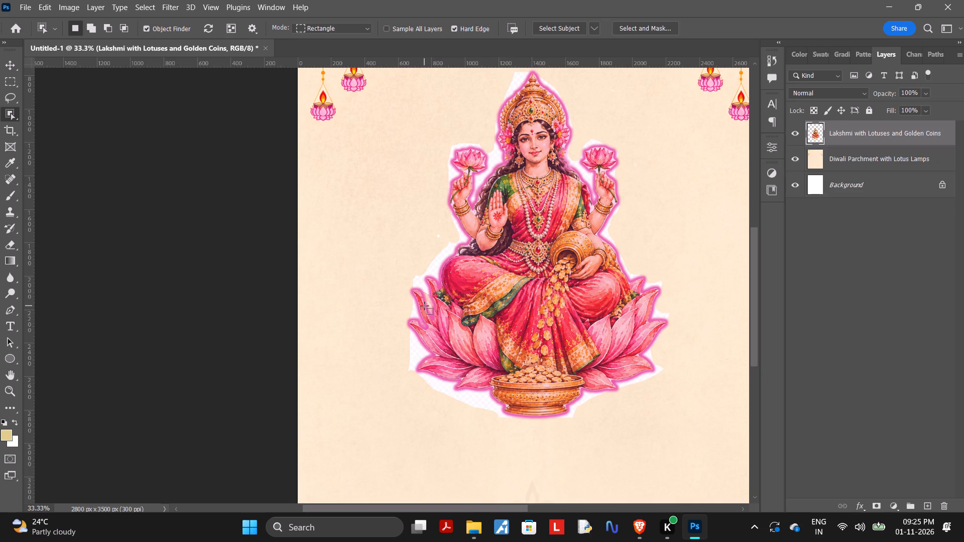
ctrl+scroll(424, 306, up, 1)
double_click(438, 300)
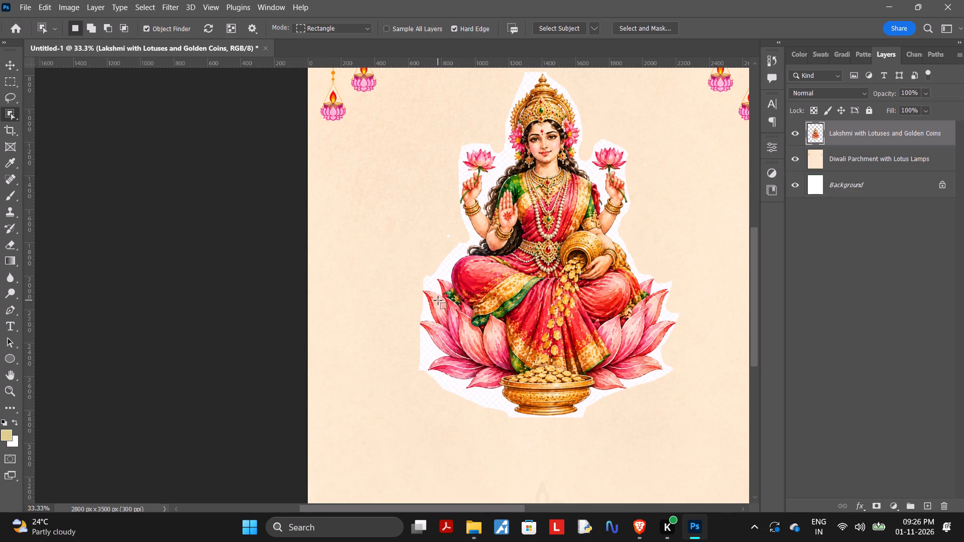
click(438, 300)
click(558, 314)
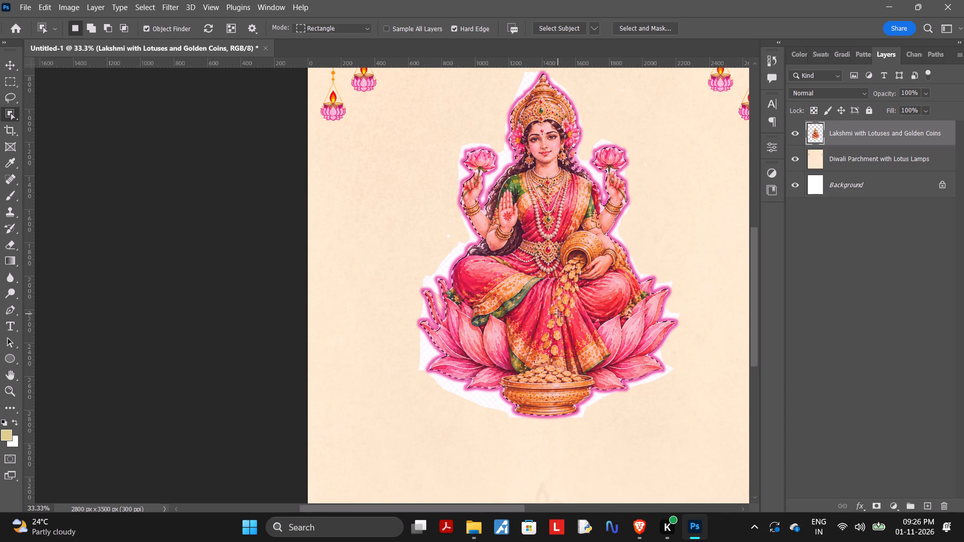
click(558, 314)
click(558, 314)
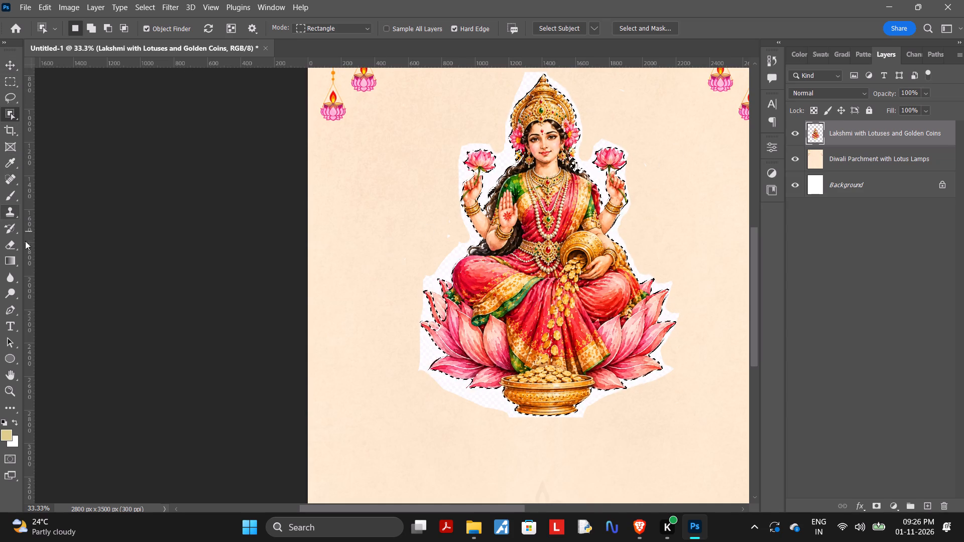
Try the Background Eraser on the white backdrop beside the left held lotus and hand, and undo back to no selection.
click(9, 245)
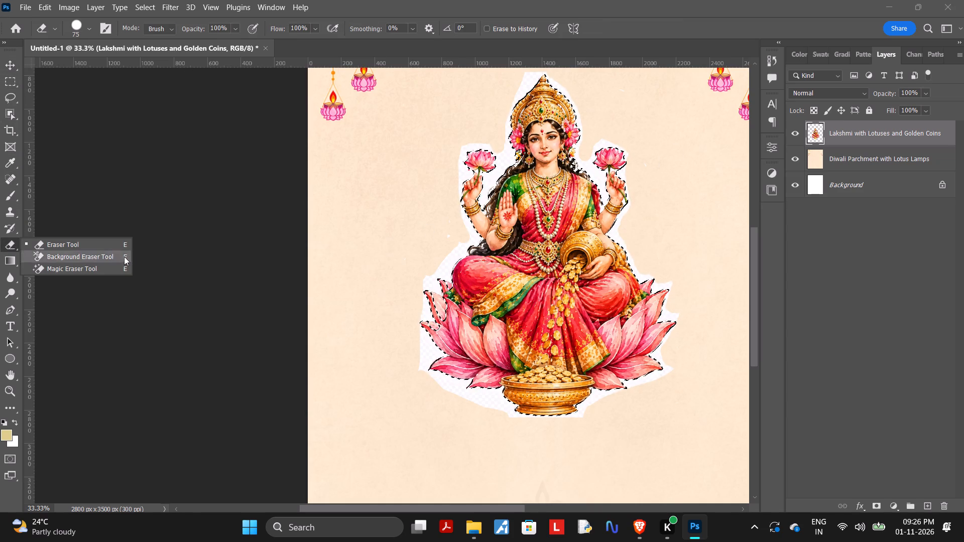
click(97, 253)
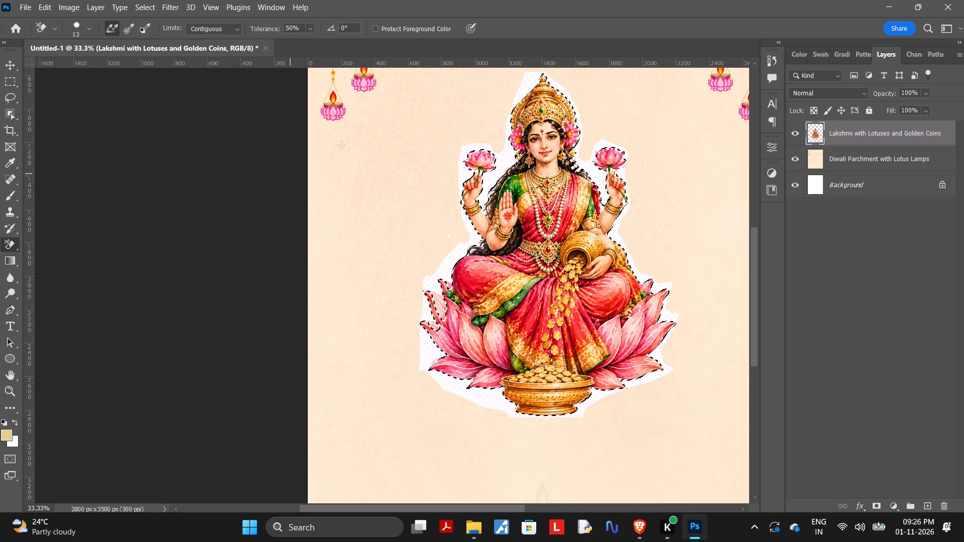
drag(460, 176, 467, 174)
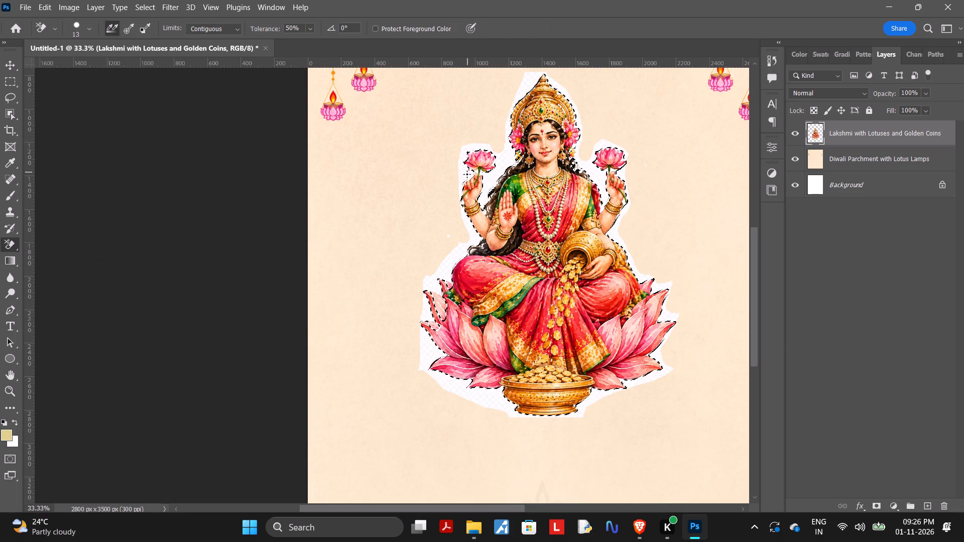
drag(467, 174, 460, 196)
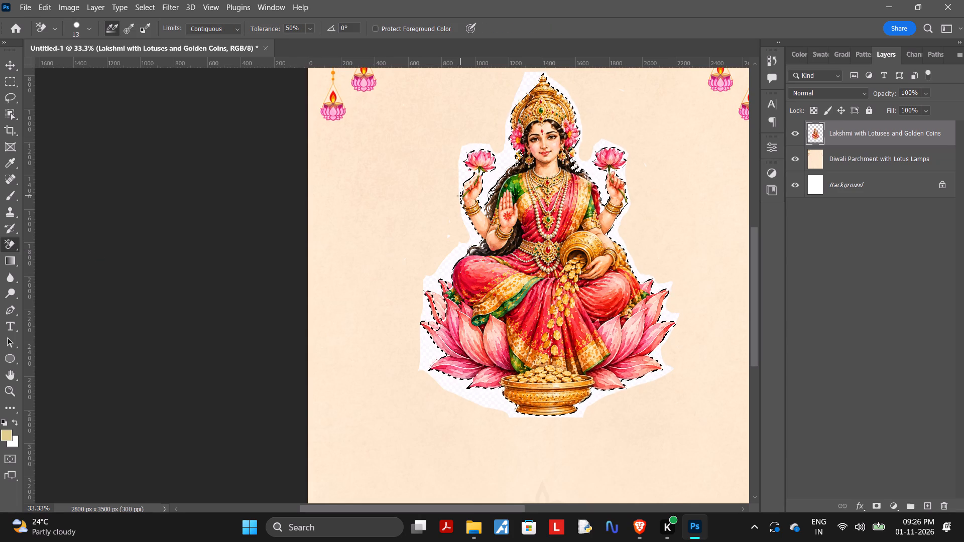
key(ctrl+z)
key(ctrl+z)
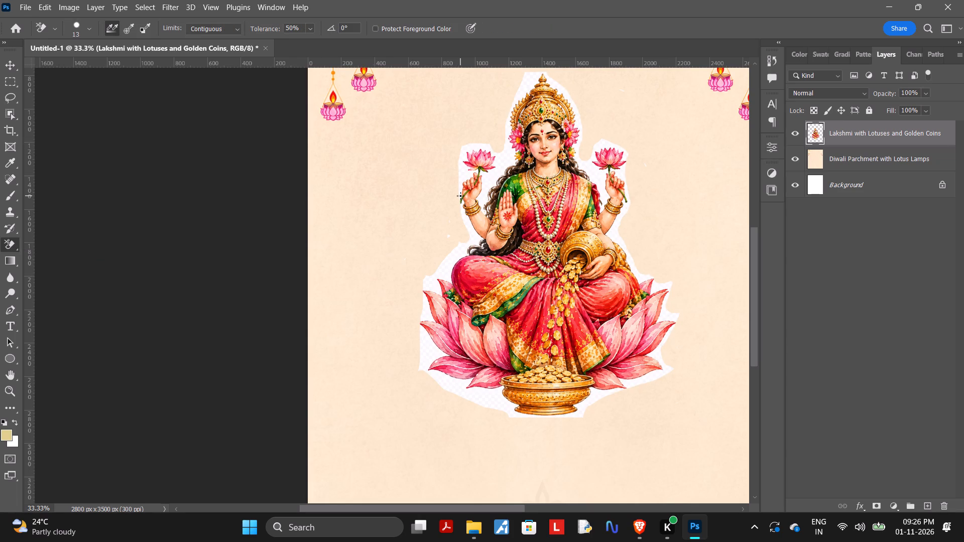
Erase the white backdrop around the crown, held lotuses, left arm, left lotus petals and coin bowl with the Magic Eraser at tolerance 32.
click(7, 249)
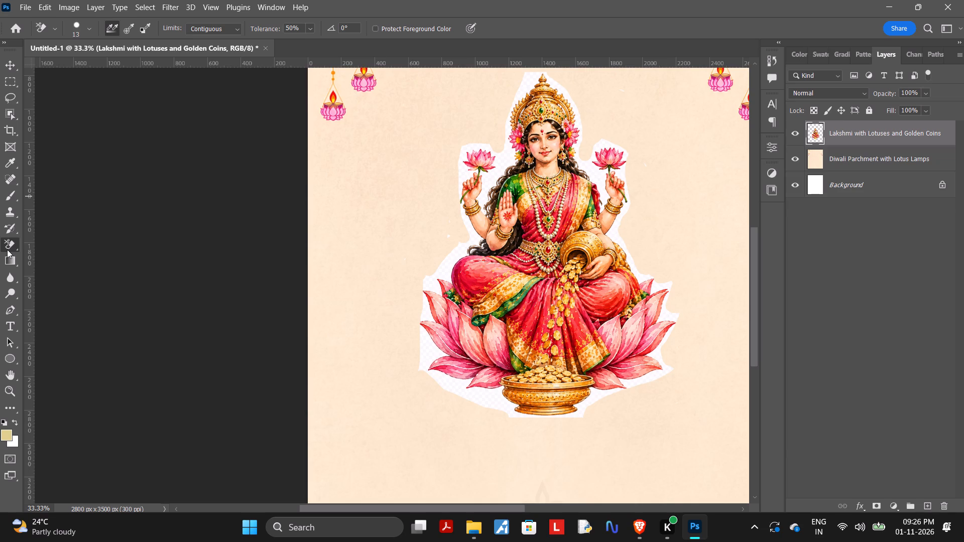
click(12, 243)
click(12, 243)
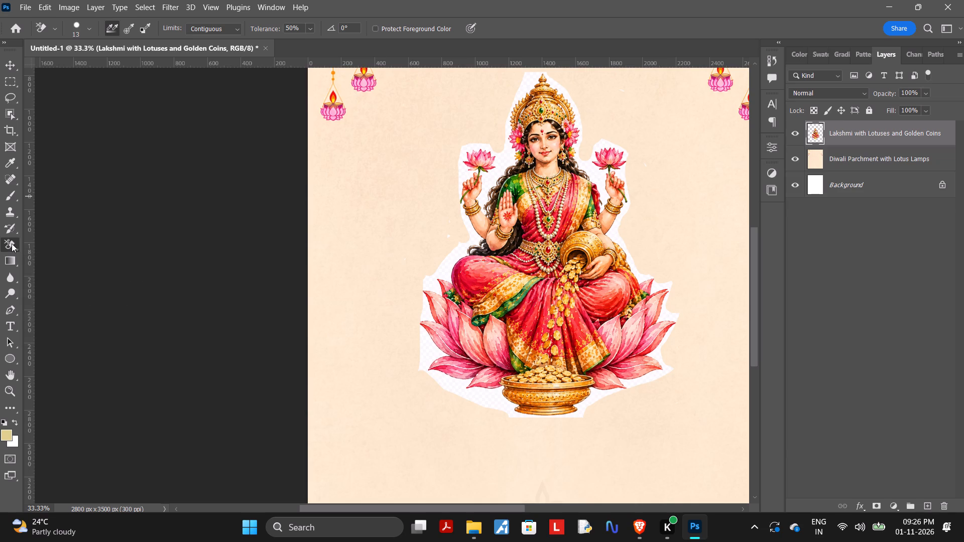
right_click(12, 243)
click(57, 269)
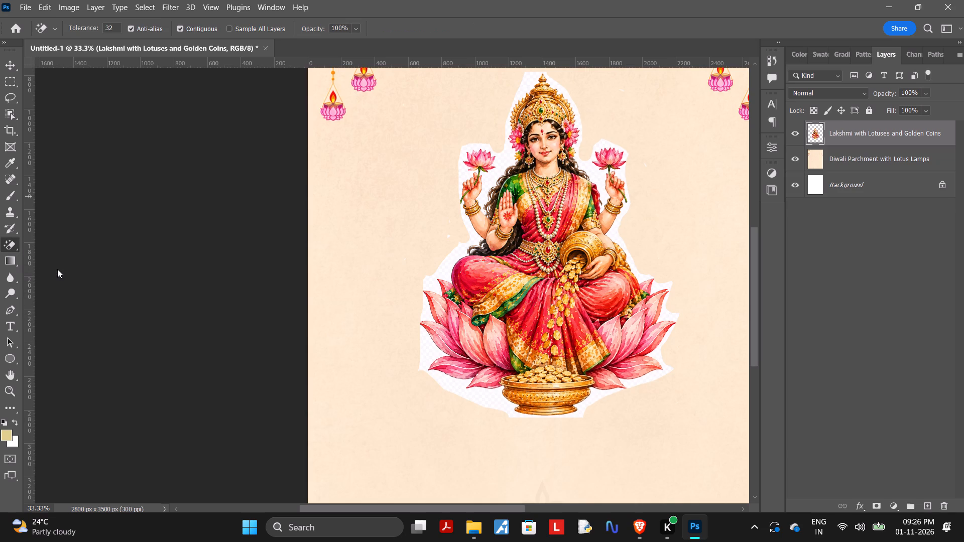
drag(458, 166, 468, 188)
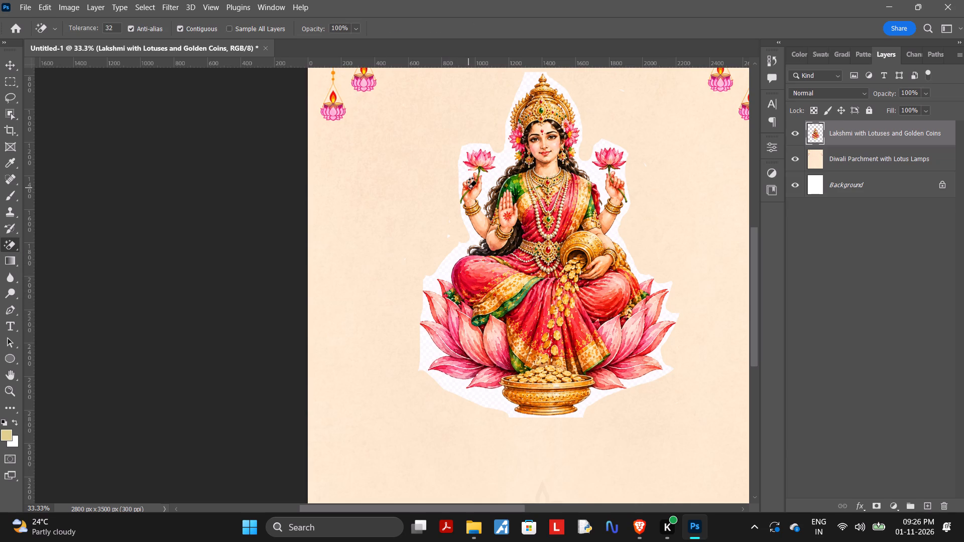
drag(468, 188, 468, 184)
click(468, 184)
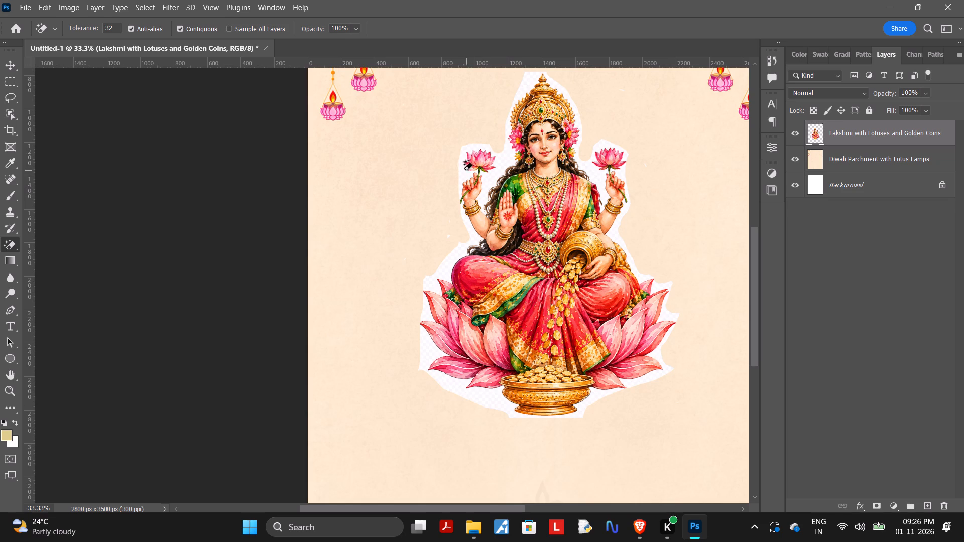
click(459, 169)
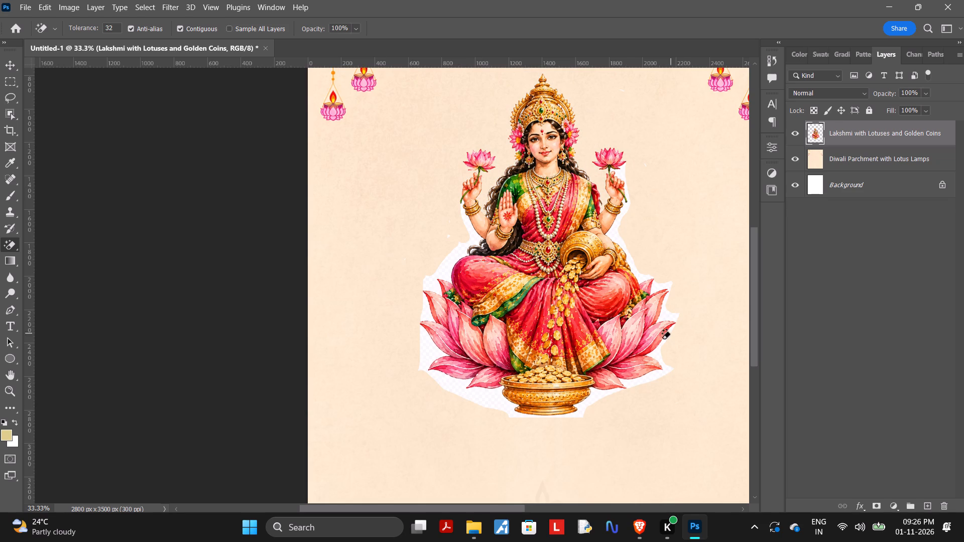
click(425, 358)
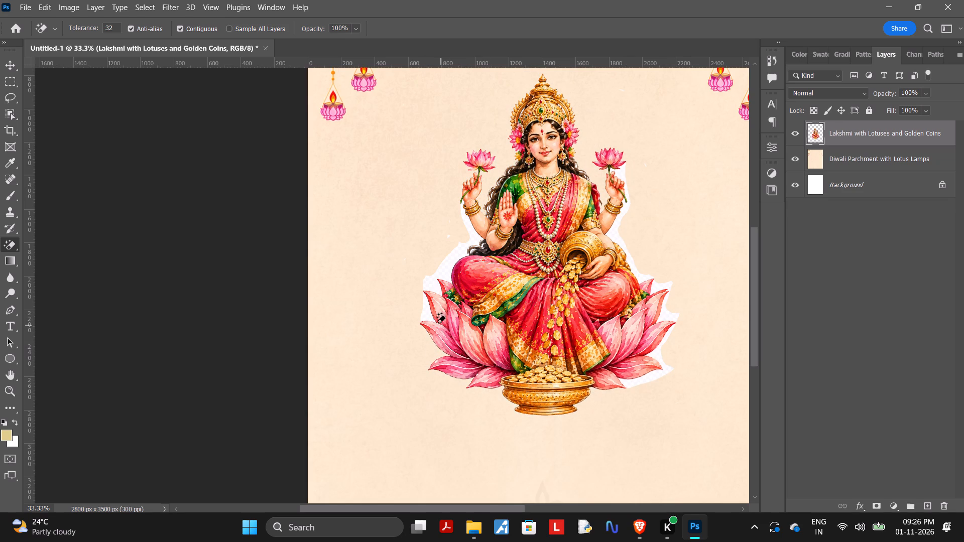
click(432, 291)
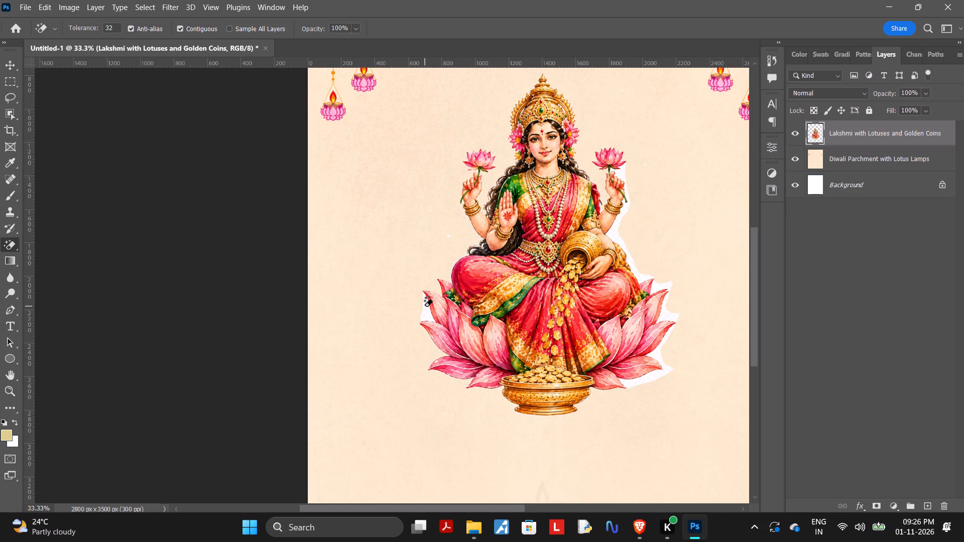
click(425, 306)
click(446, 240)
Erase the white backdrop beside the right arm, held lotus stem, coin pot and right lotus petals with the Magic Eraser.
click(613, 241)
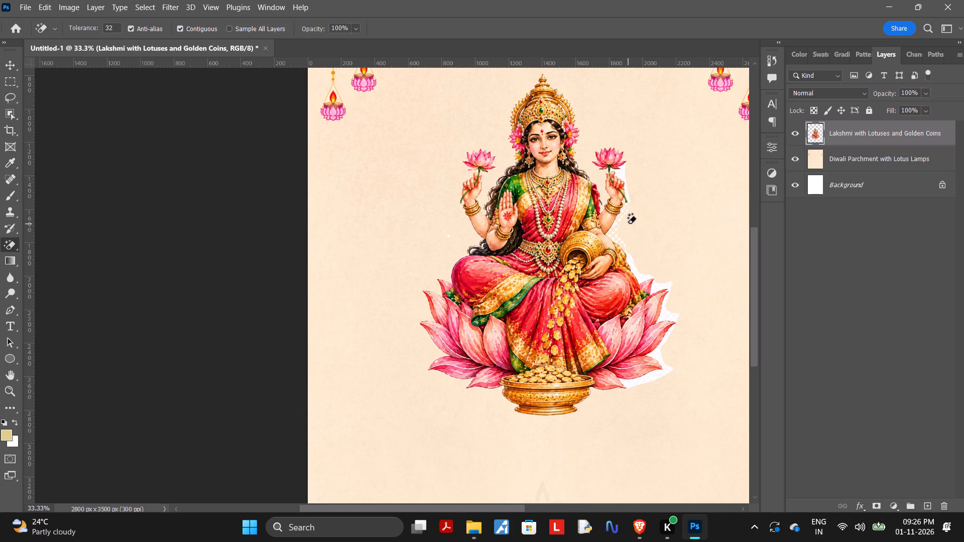
click(611, 236)
click(615, 236)
click(672, 316)
click(662, 364)
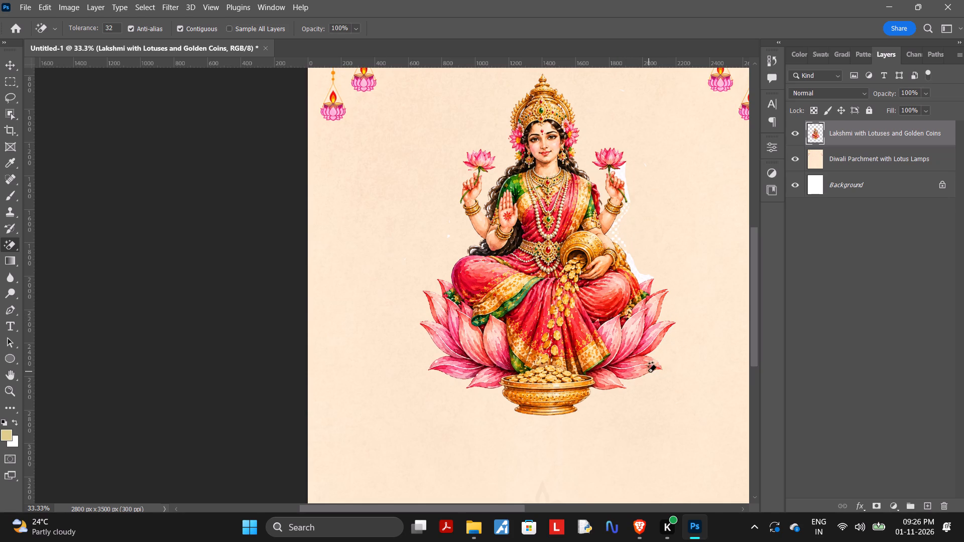
click(636, 277)
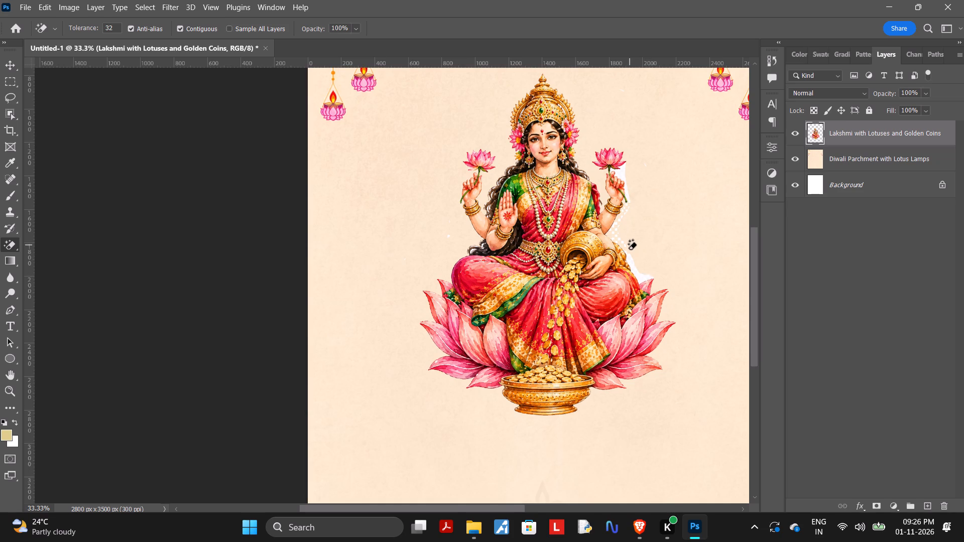
click(627, 260)
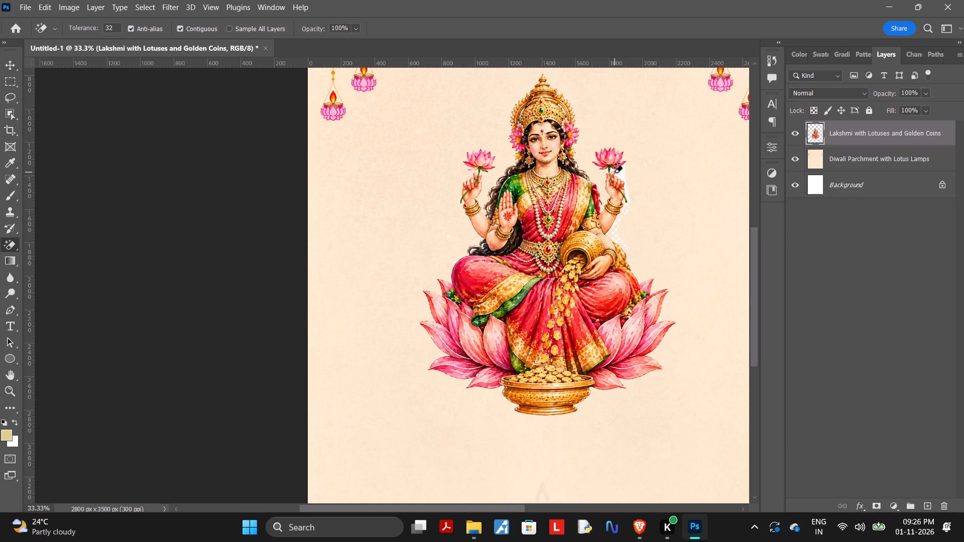
click(615, 174)
click(615, 174)
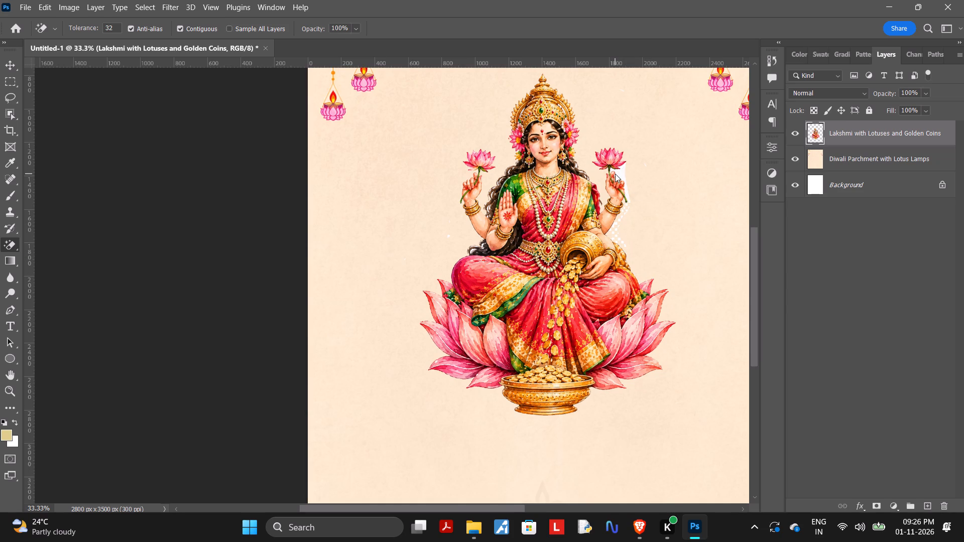
click(619, 174)
Erase a leftover white patch between the right forearm and the coin pot with the Magic Eraser.
key(ctrl+plus)
key(ctrl+plus)
key(ctrl+plus)
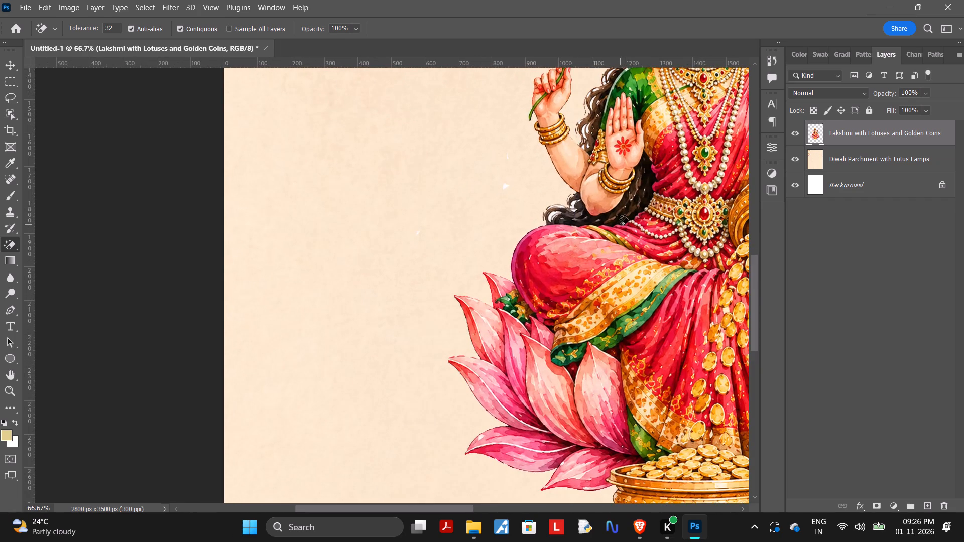
scroll(621, 225, left, 5)
scroll(621, 225, right, 8)
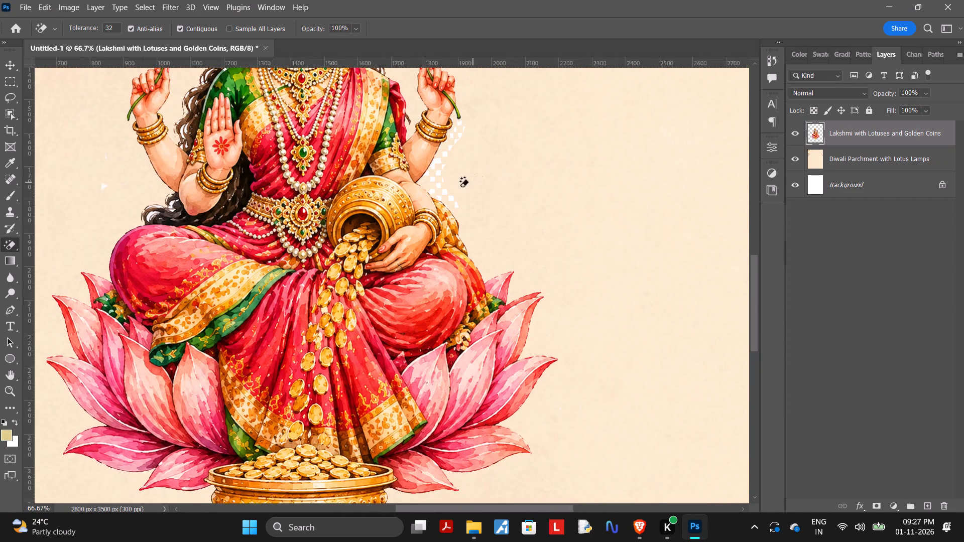
click(444, 192)
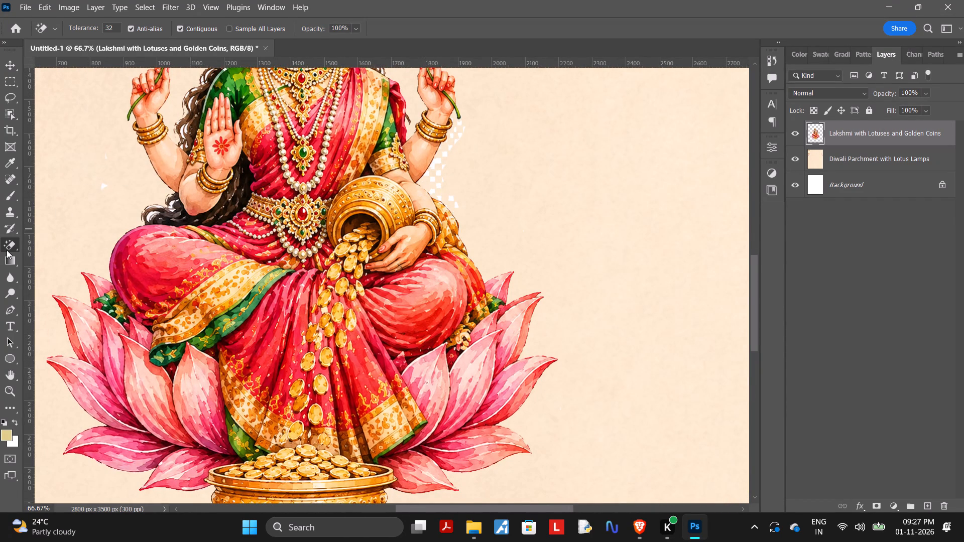
Erase the lowest white checker remnants beside the coin pot using the Background Eraser at brush size 13.
click(13, 242)
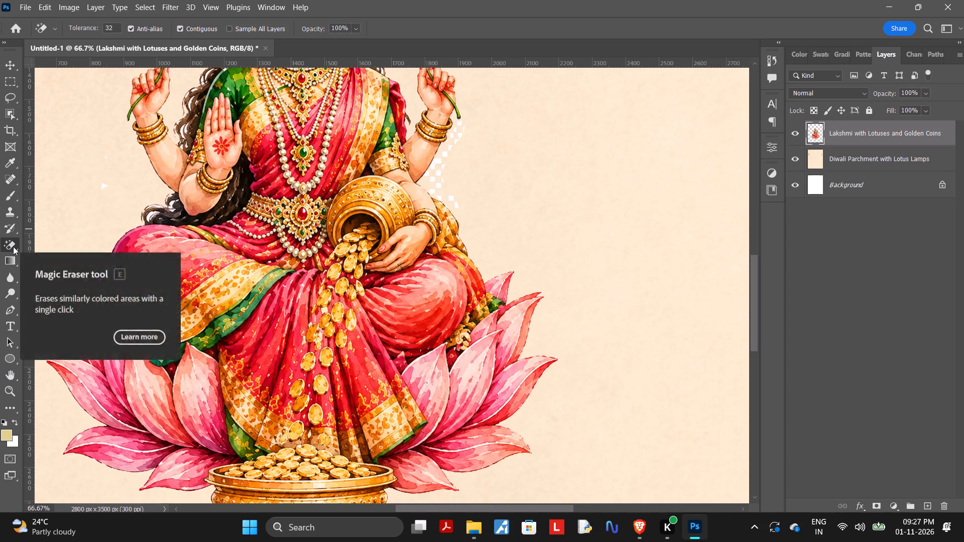
click(13, 246)
click(13, 246)
right_click(13, 246)
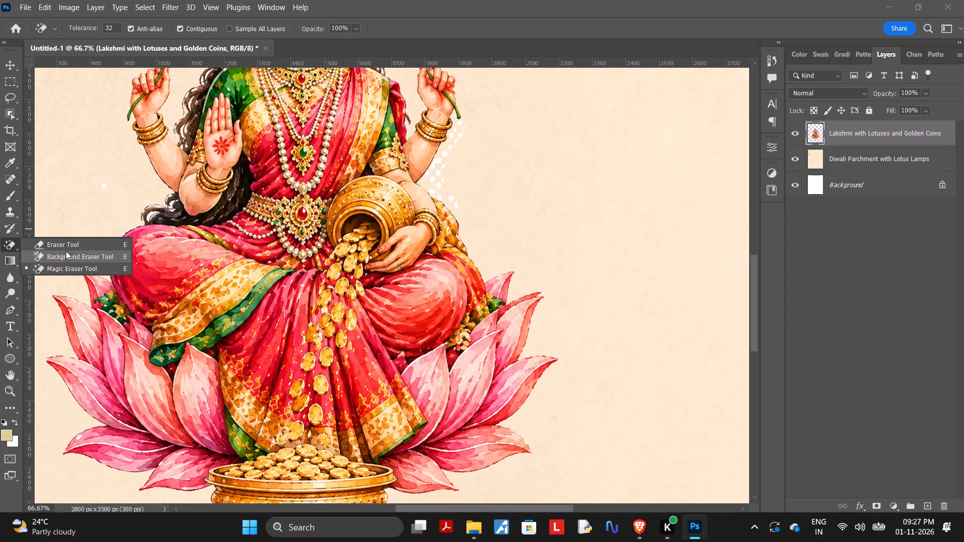
click(77, 260)
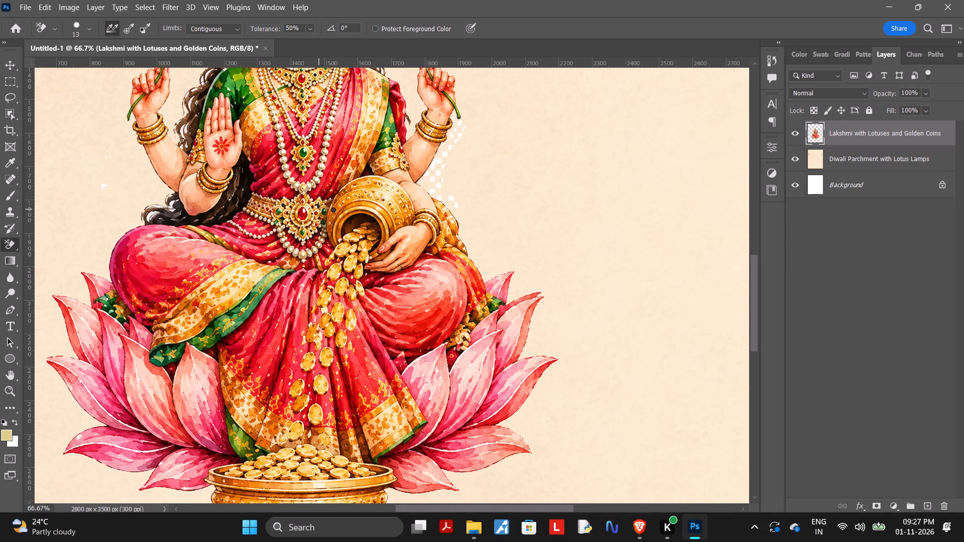
drag(451, 194, 455, 208)
drag(455, 208, 439, 195)
drag(439, 195, 437, 187)
drag(437, 187, 445, 189)
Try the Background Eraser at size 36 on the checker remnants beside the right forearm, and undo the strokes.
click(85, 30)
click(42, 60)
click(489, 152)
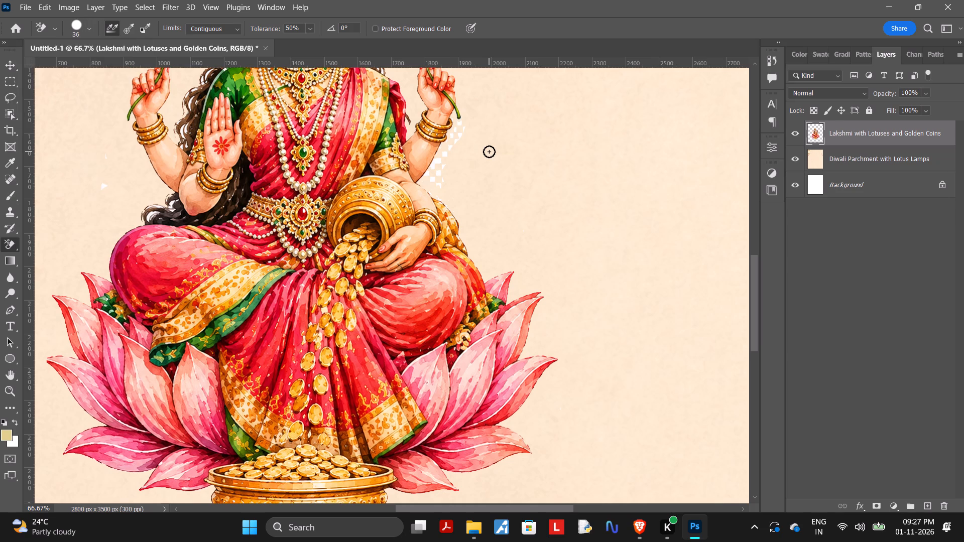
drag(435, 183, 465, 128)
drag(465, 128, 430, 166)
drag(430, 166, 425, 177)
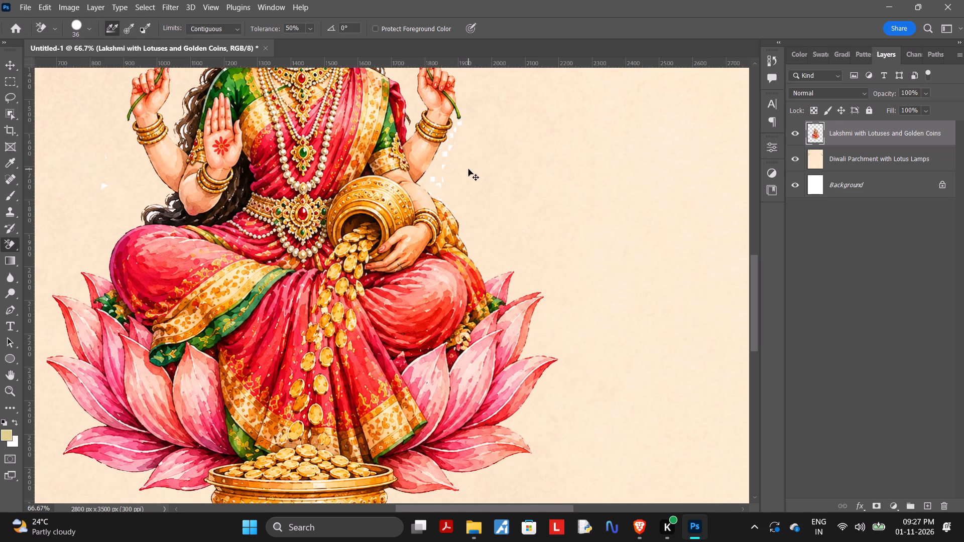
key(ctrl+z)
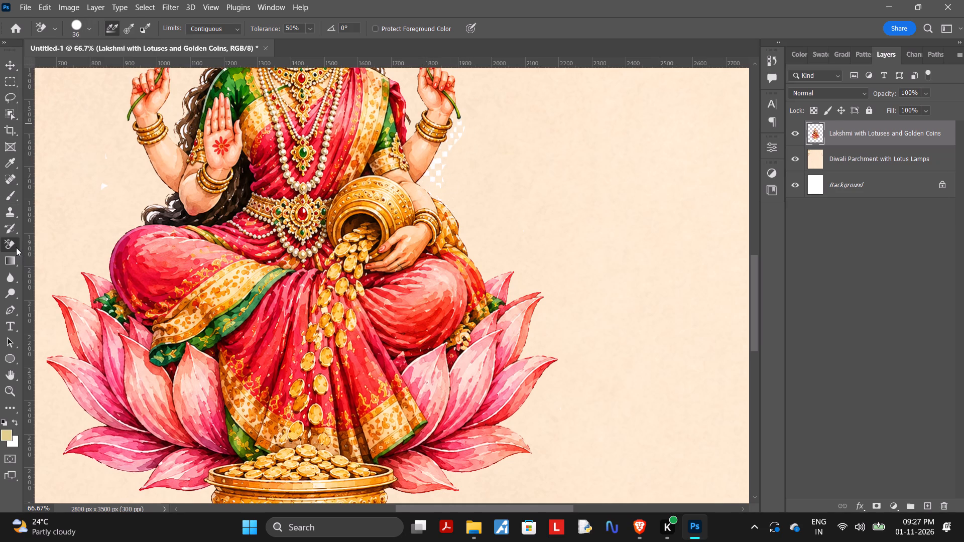
Erase the remaining white checker remnants beside the right forearm and the white speck beside the left arm using the Eraser at size 75.
right_click(16, 246)
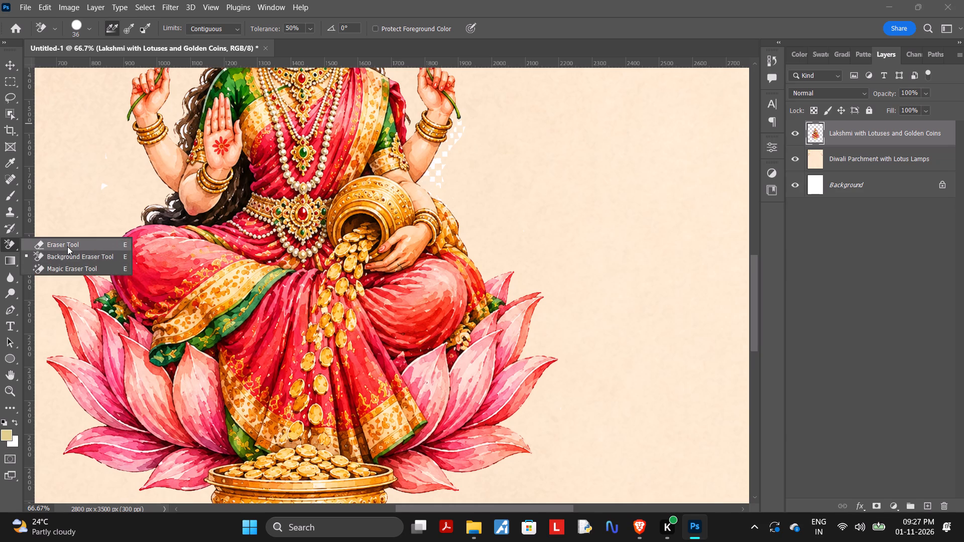
click(67, 246)
drag(447, 171, 437, 179)
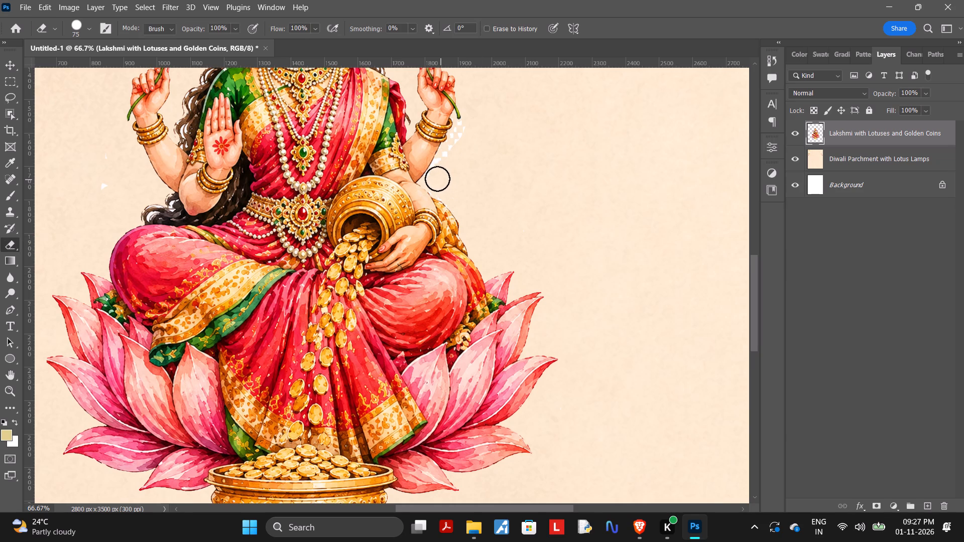
drag(437, 179, 440, 173)
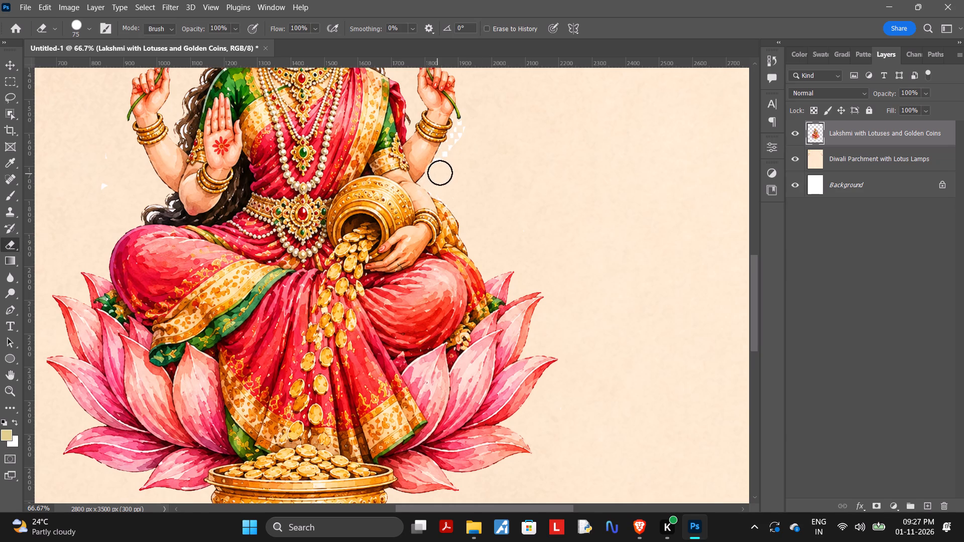
key(ctrl+z)
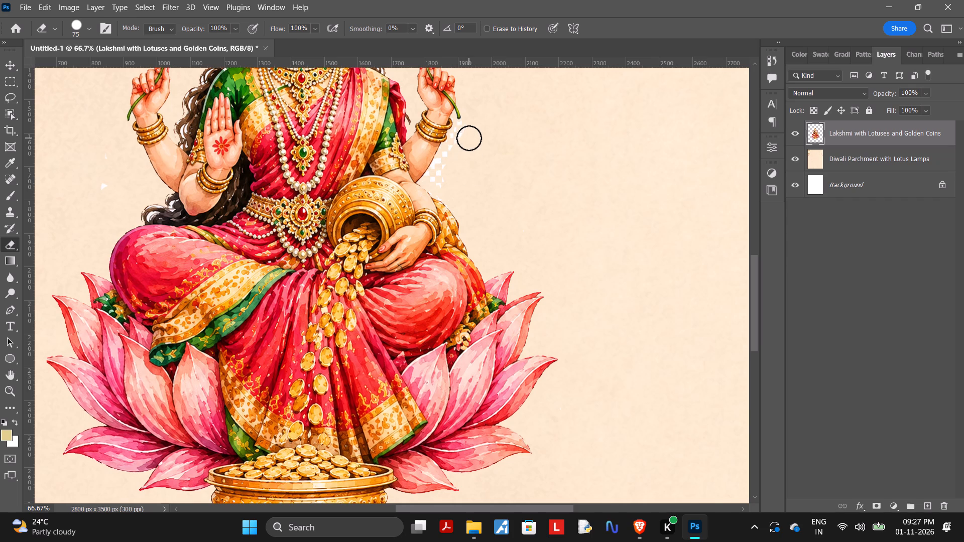
drag(465, 132, 456, 152)
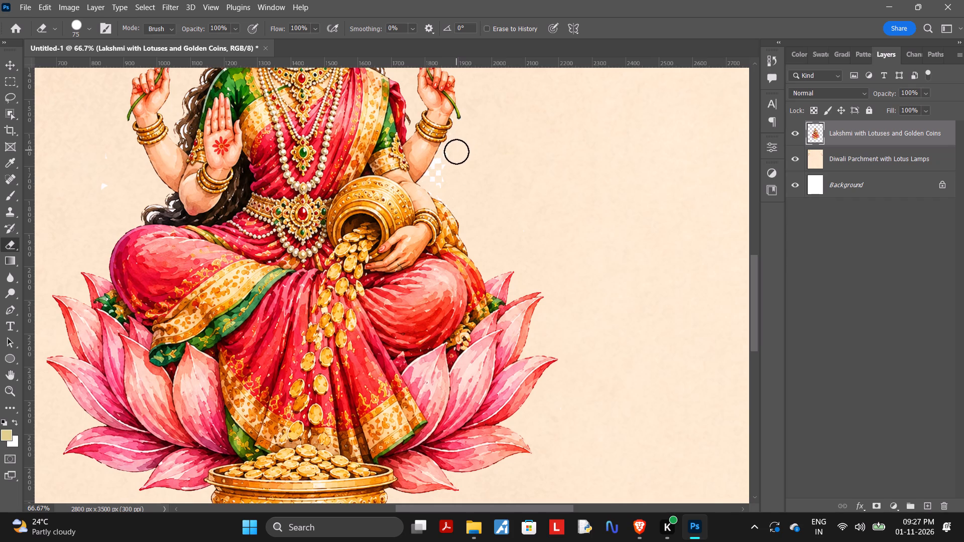
drag(456, 152, 439, 177)
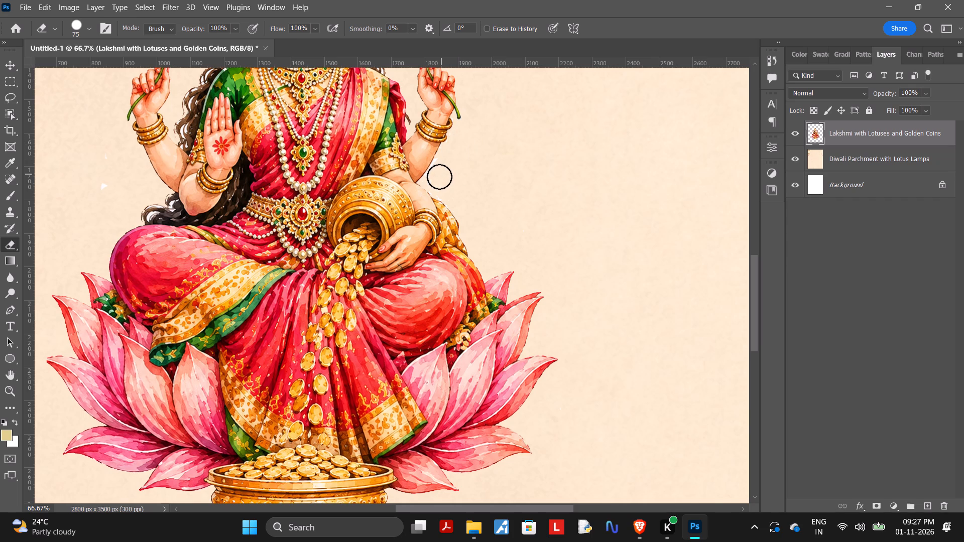
drag(439, 177, 435, 182)
drag(435, 182, 437, 176)
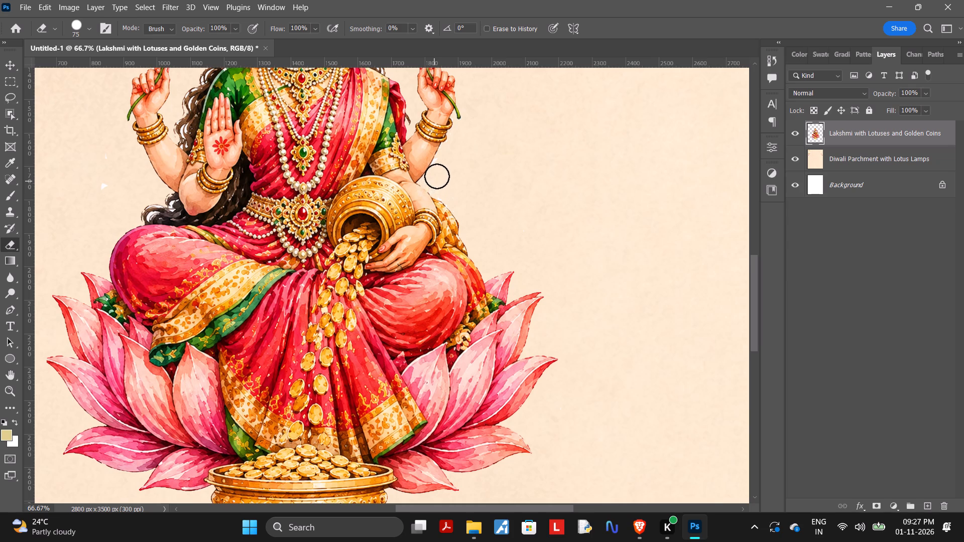
drag(437, 176, 450, 154)
triple_click(115, 189)
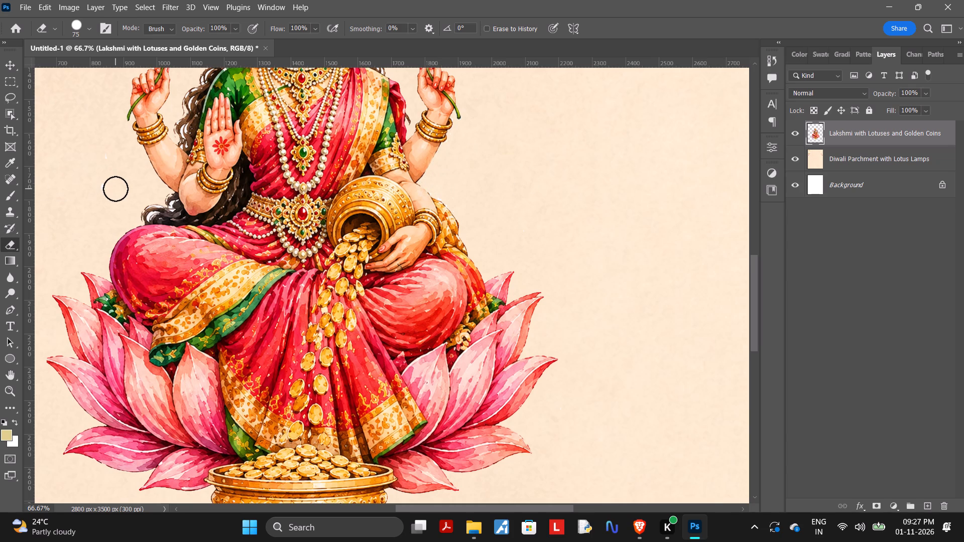
Sweep the Eraser over the empty area from the right lotus down past the right petals to clear stray remnants.
key(ctrl+minus)
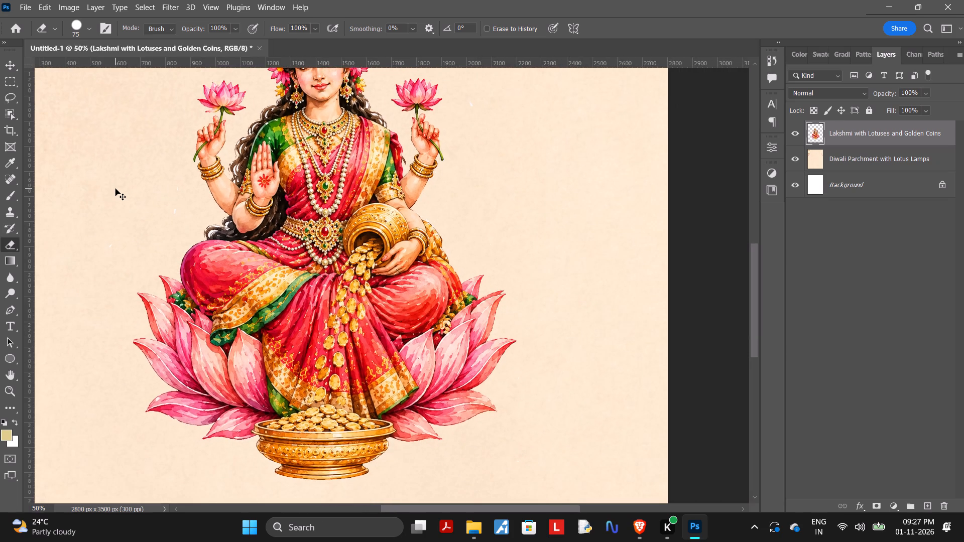
key(ctrl+minus)
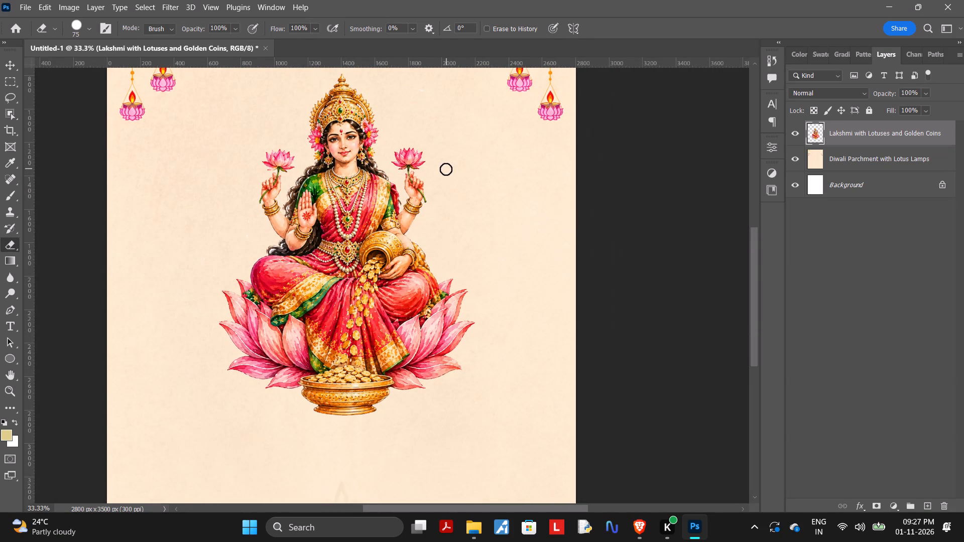
drag(446, 169, 537, 357)
drag(537, 357, 534, 386)
Fine-tune the vertical position of the Lakshmi artwork, keeping it horizontally centred between the hanging lotus lamps.
scroll(534, 386, left, 1)
key(ctrl+minus)
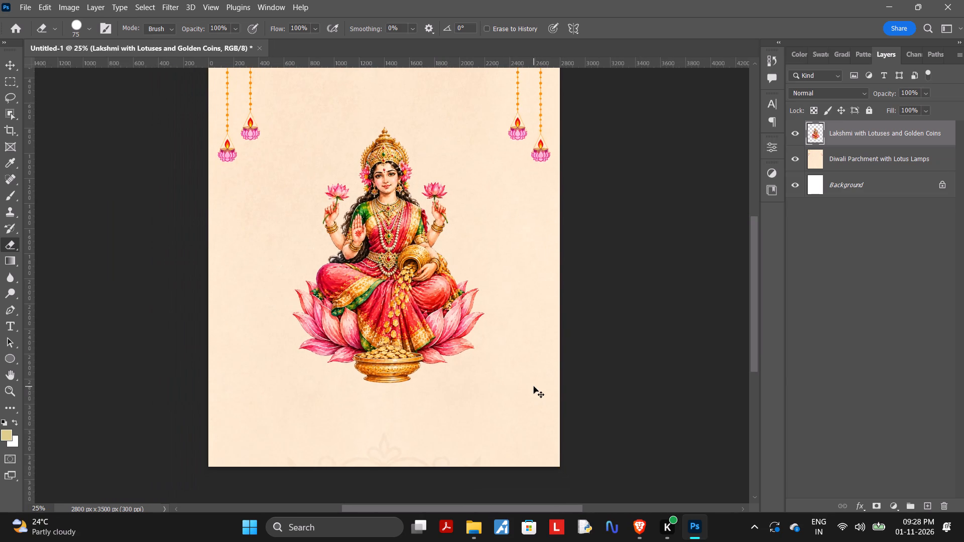
key(ctrl+minus)
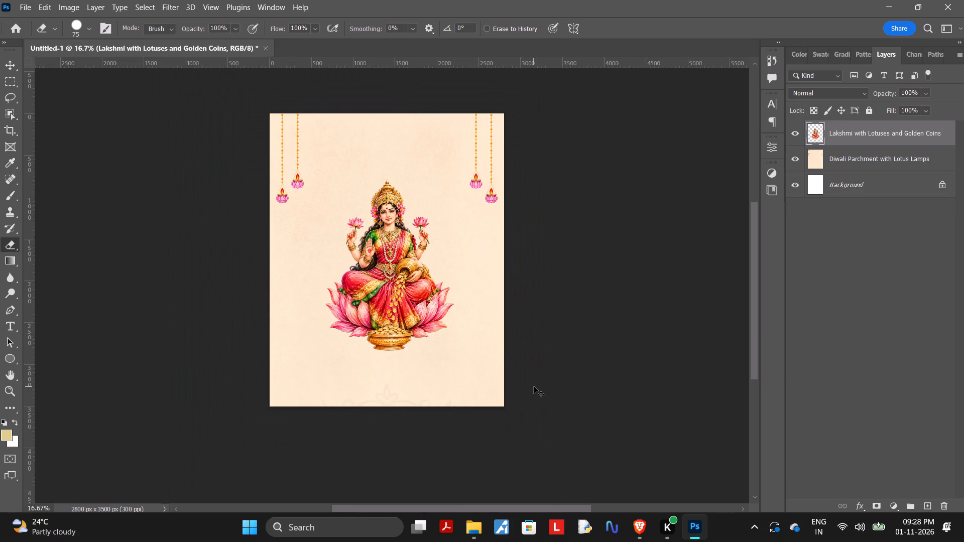
key(ctrl+plus)
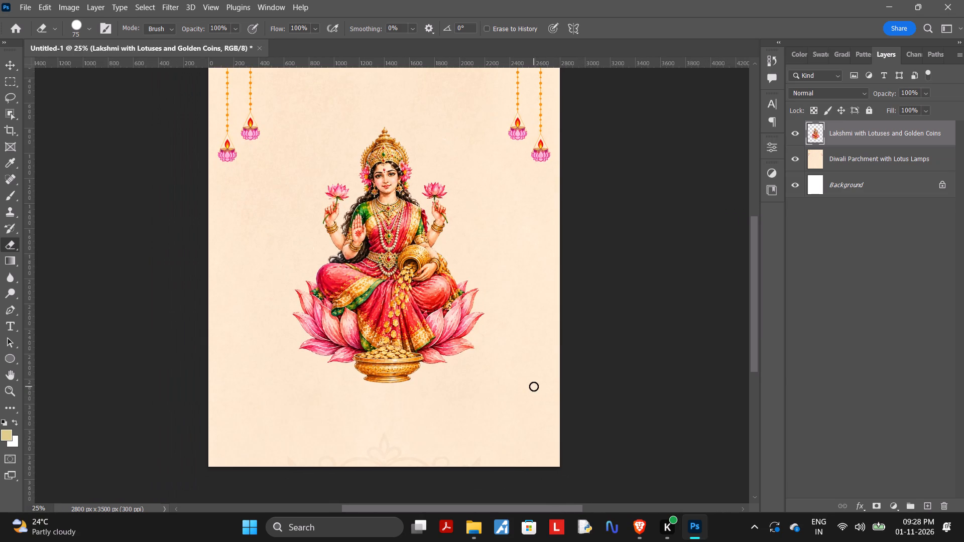
click(14, 68)
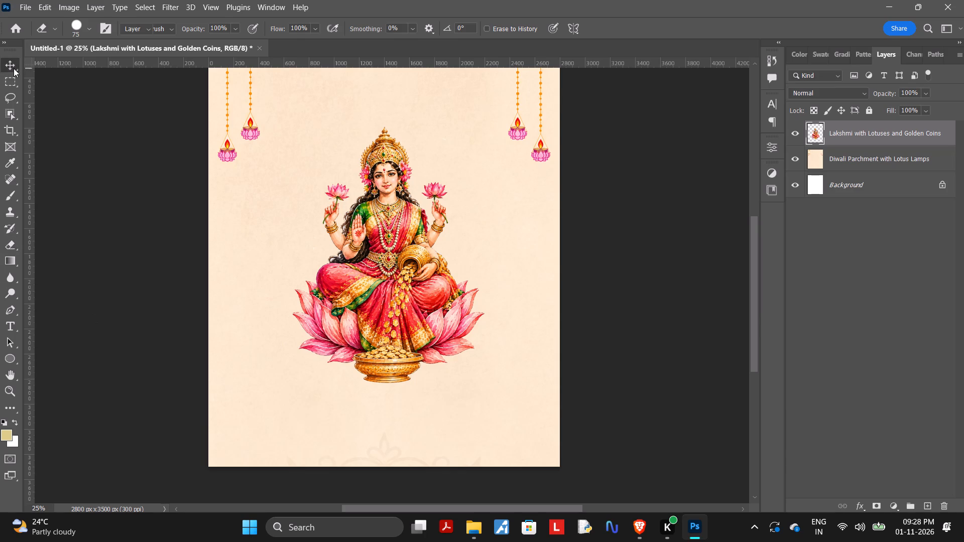
drag(354, 270, 360, 281)
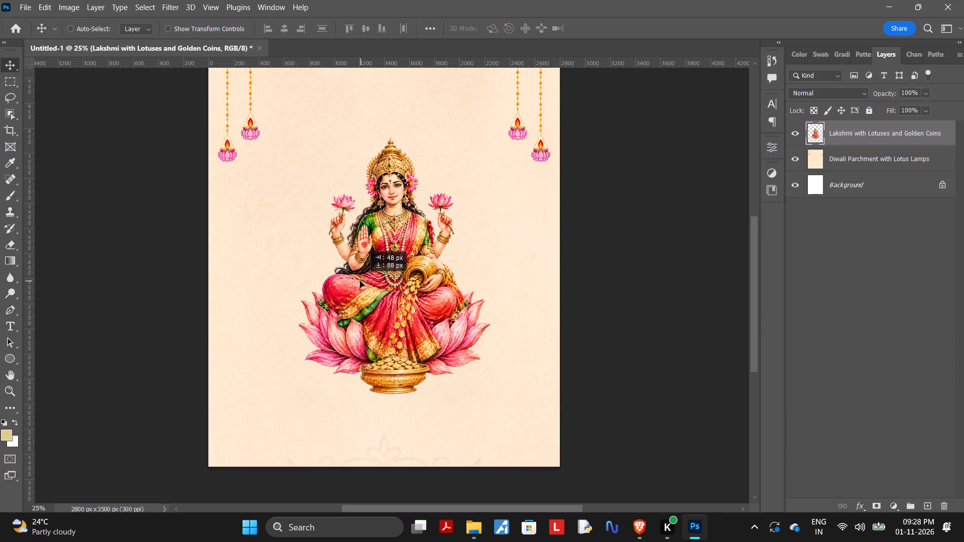
drag(360, 281, 359, 276)
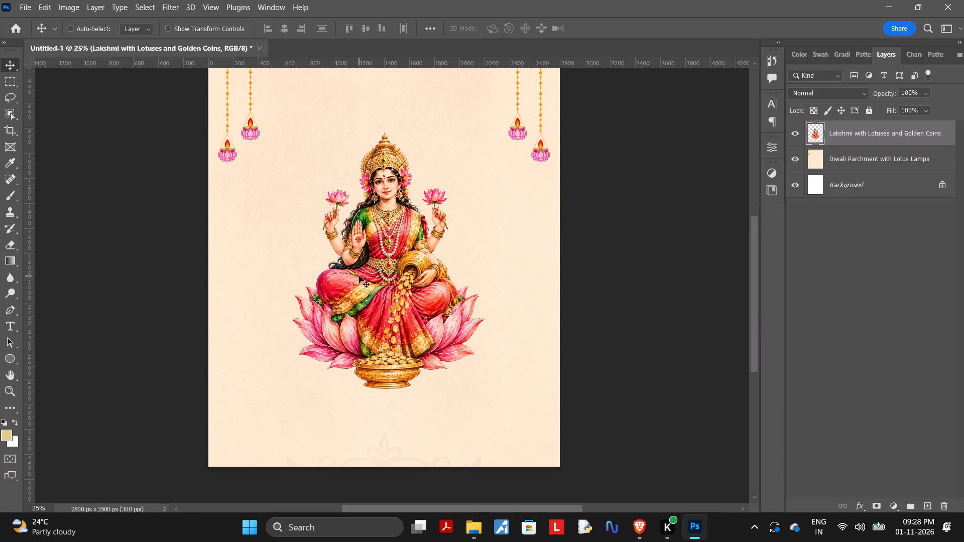
scroll(589, 278, up, 1)
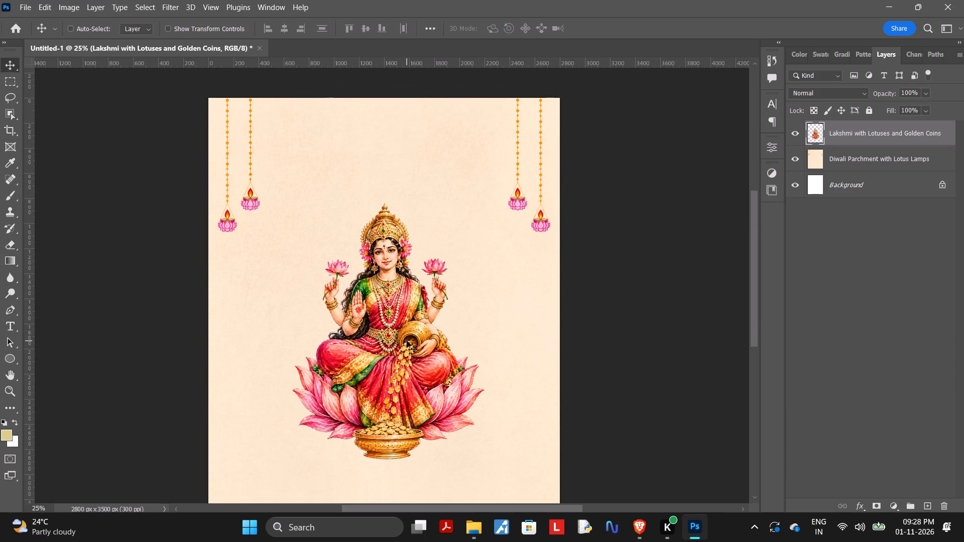
drag(407, 341, 408, 335)
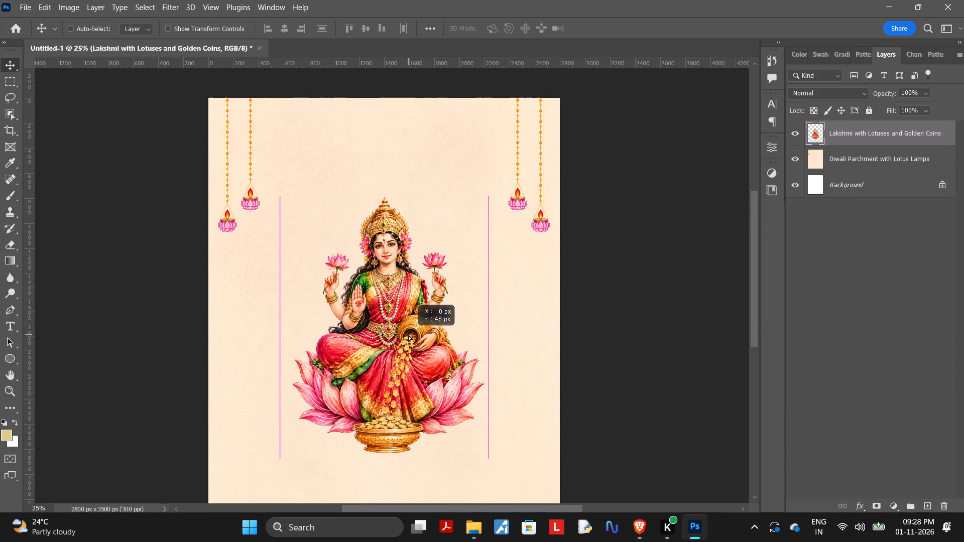
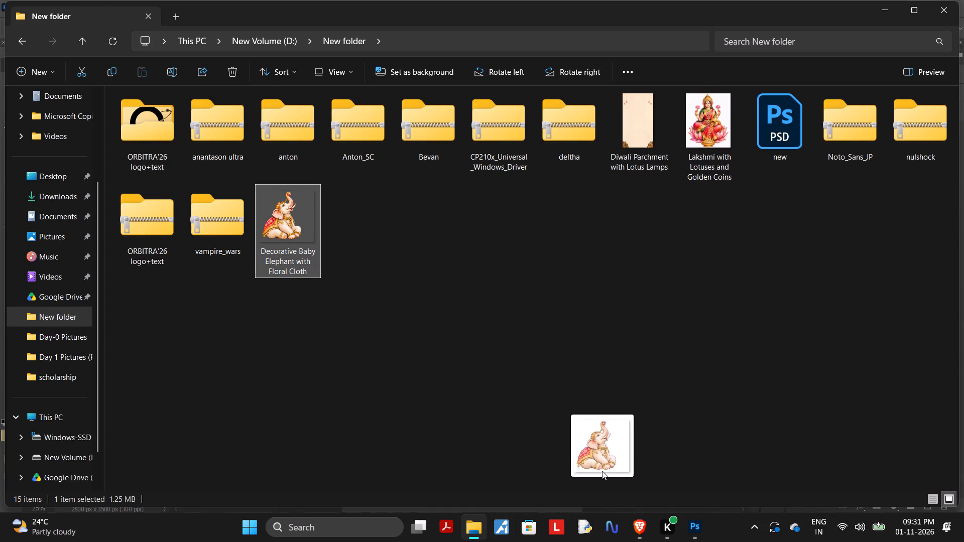
drag(602, 471, 694, 530)
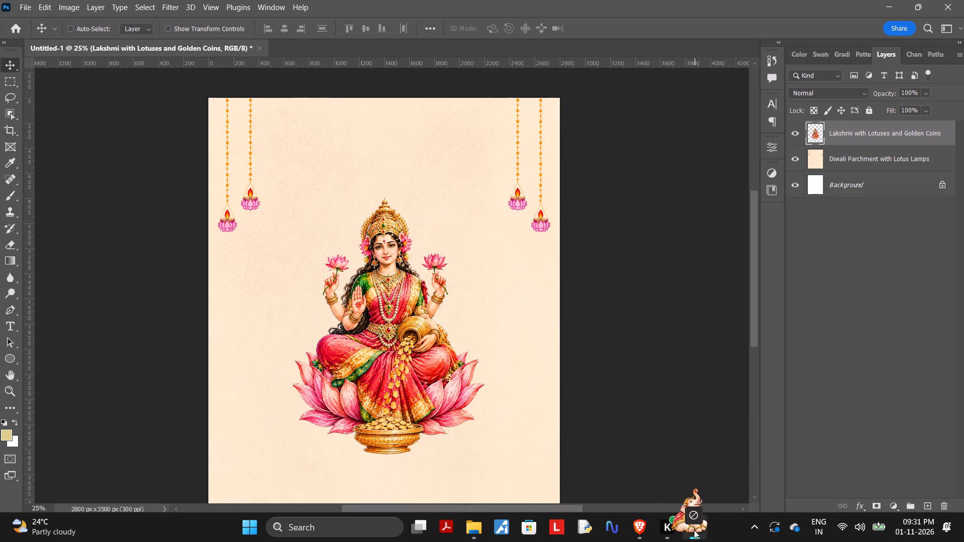
drag(694, 530, 279, 425)
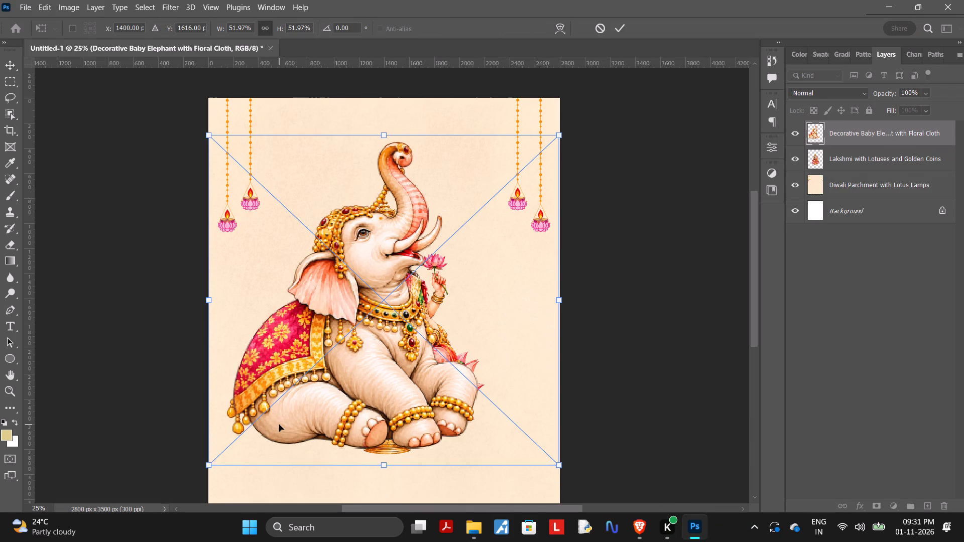
Scale the placed elephant to about 18.9%, position it beside the lotus left of Lakshmi at about X 616, Y 2228 px, and commit the placement.
drag(558, 137, 315, 327)
drag(259, 408, 283, 367)
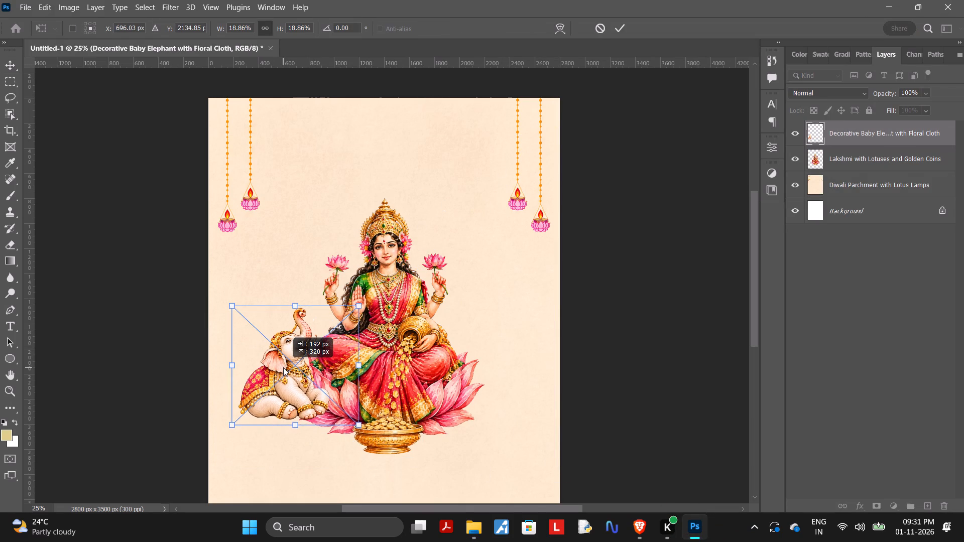
drag(283, 367, 280, 372)
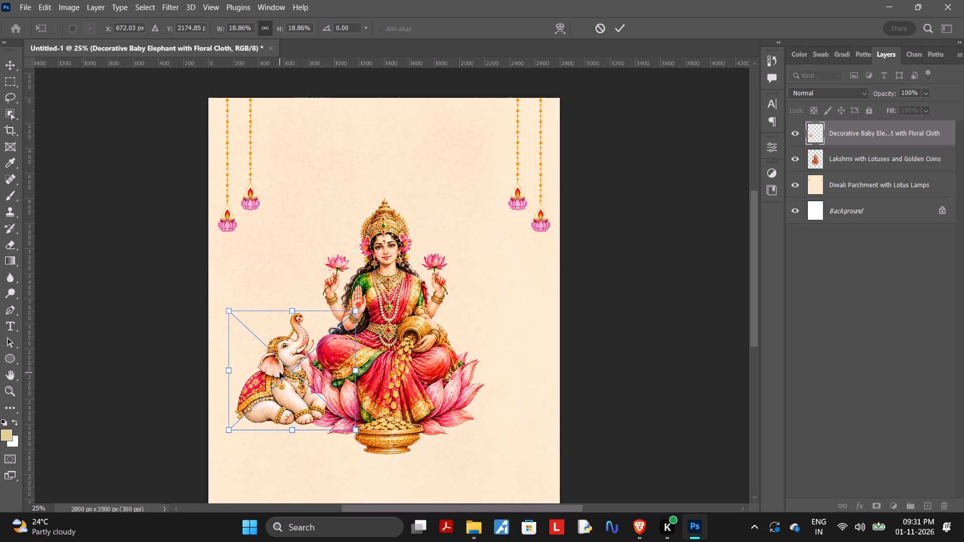
click(453, 361)
key(ctrl+c)
key(ctrl+v)
drag(310, 379, 304, 389)
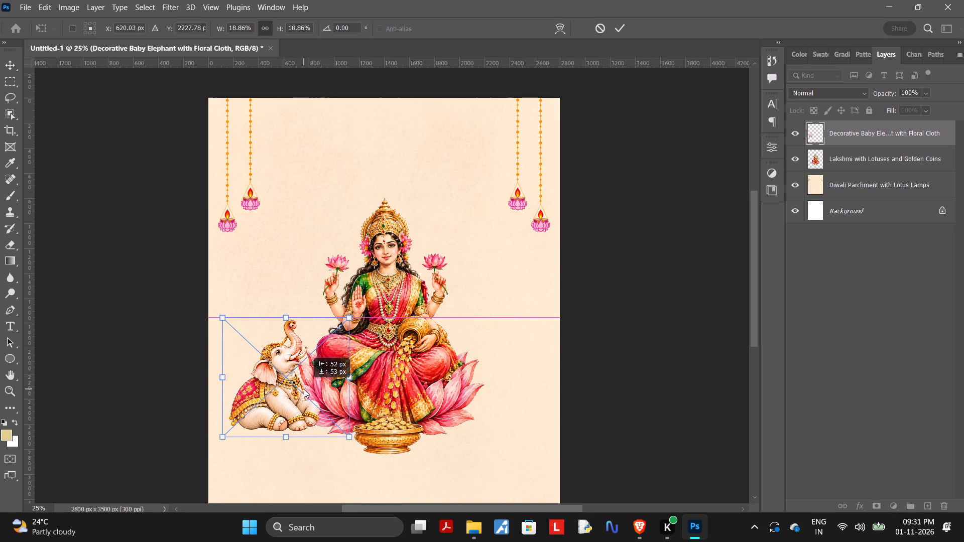
drag(304, 389, 303, 386)
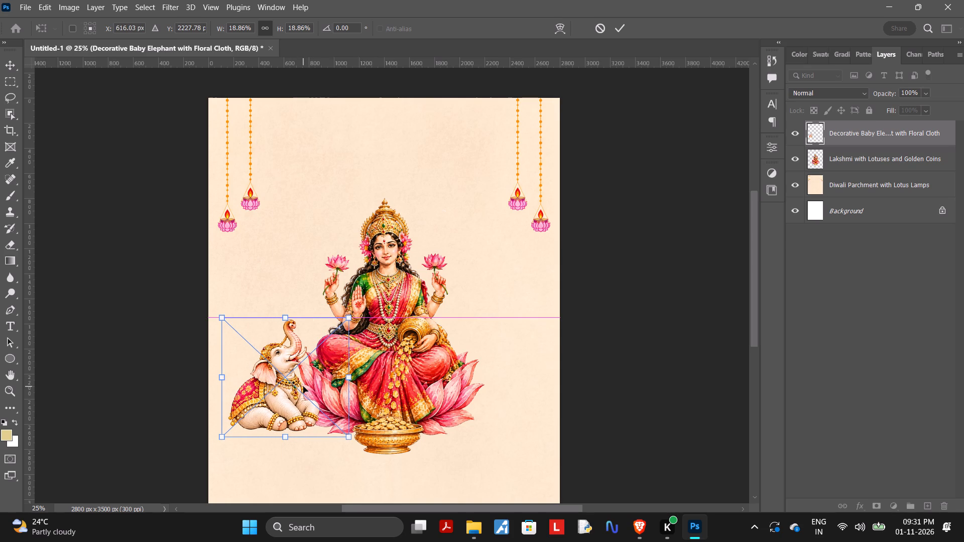
click(626, 363)
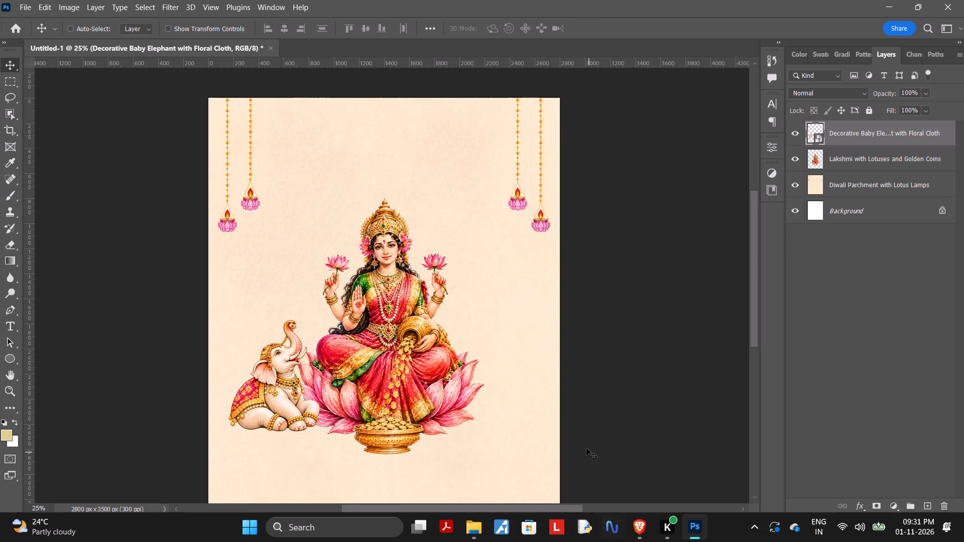
Place a second copy of the "Decorative Baby Elephant with Floral Cloth" file from File Explorer into the Photoshop poster.
scroll(582, 442, down, 1)
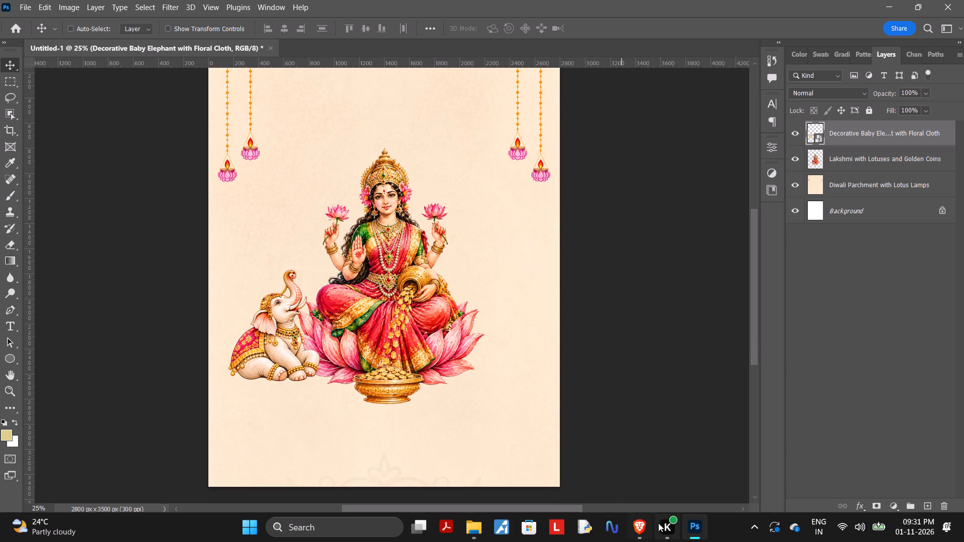
click(635, 527)
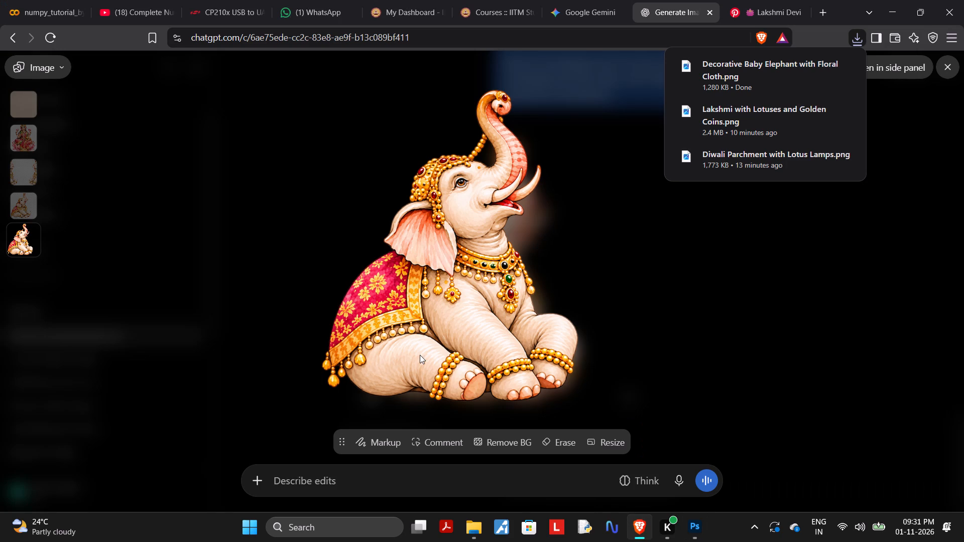
click(473, 531)
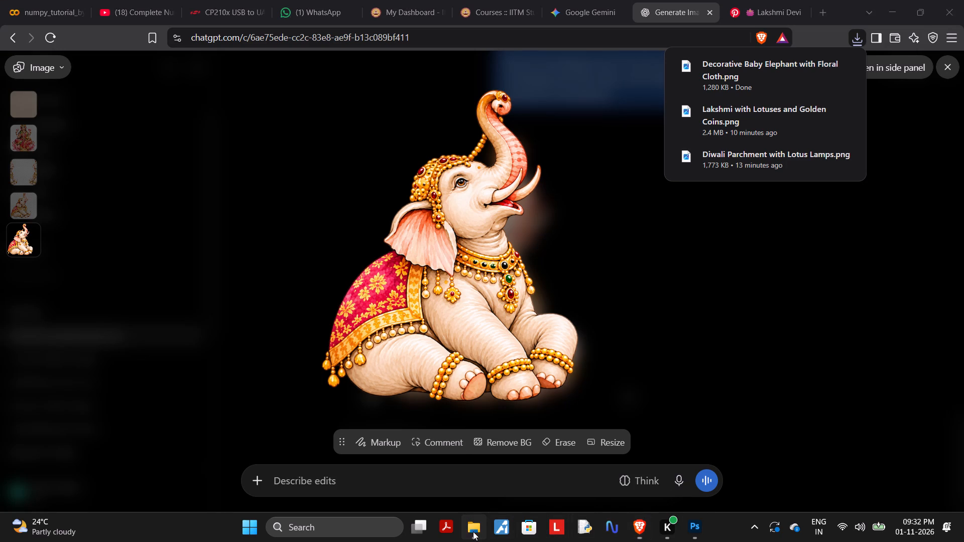
drag(297, 245, 713, 522)
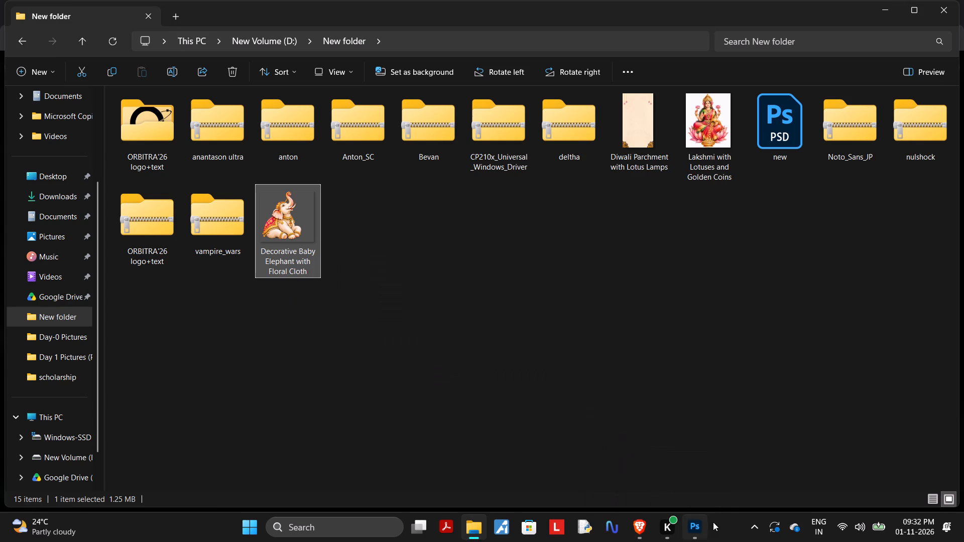
drag(713, 522, 453, 373)
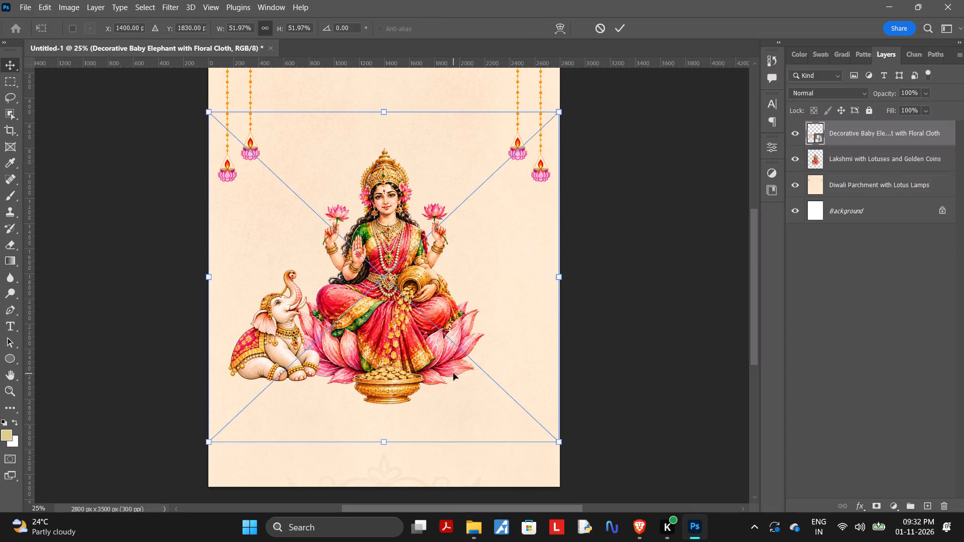
Scale the second elephant to about 19.5% over the first one so that their sizes match.
drag(558, 115, 375, 246)
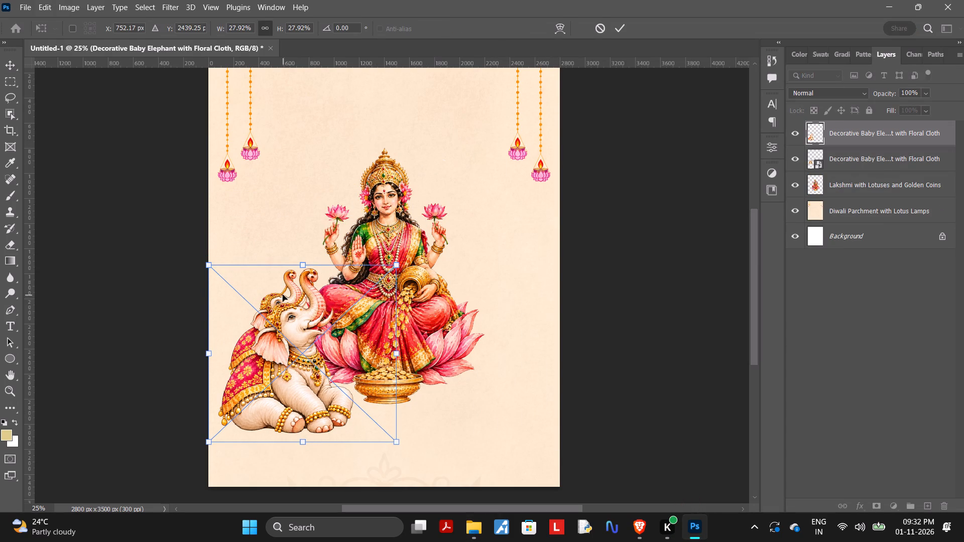
drag(296, 309, 285, 302)
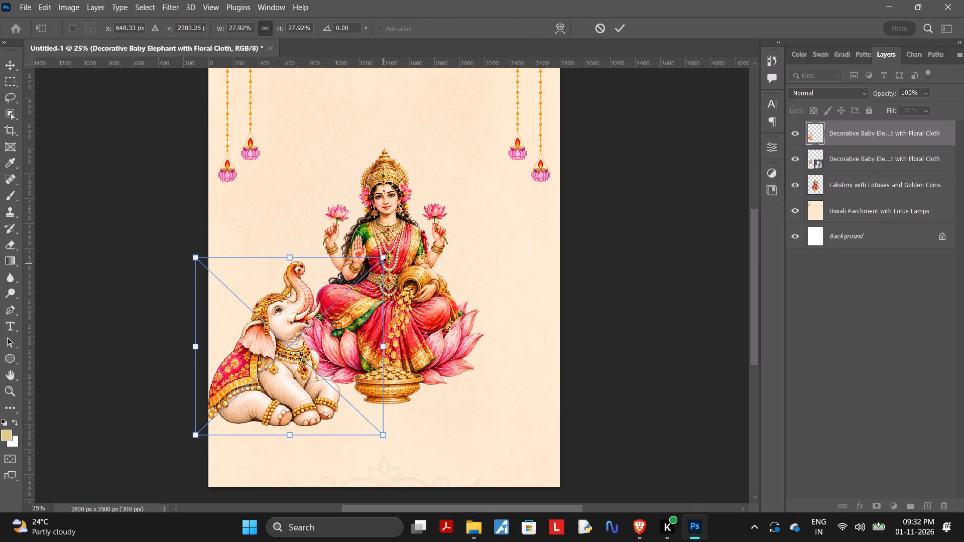
drag(381, 260, 338, 306)
drag(291, 357, 303, 314)
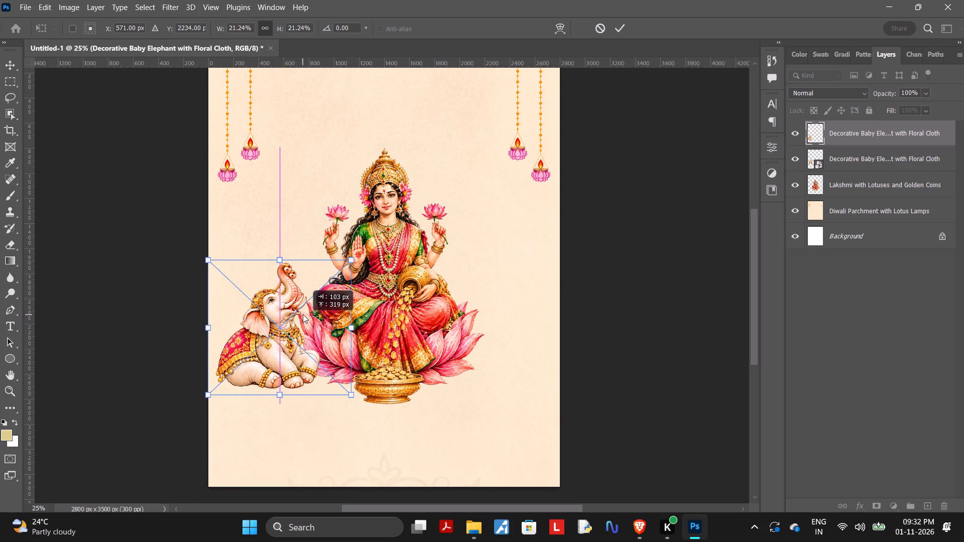
drag(303, 314, 304, 313)
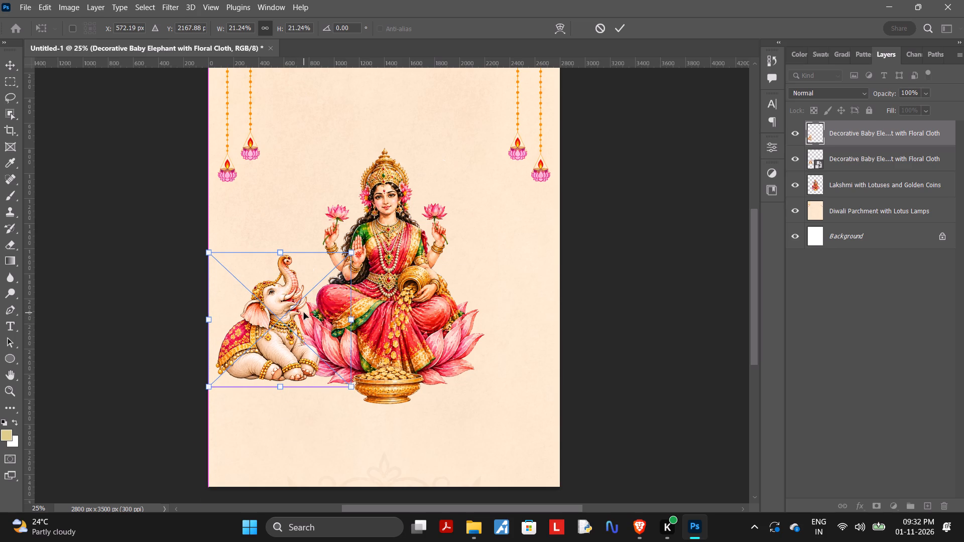
drag(352, 255, 352, 256)
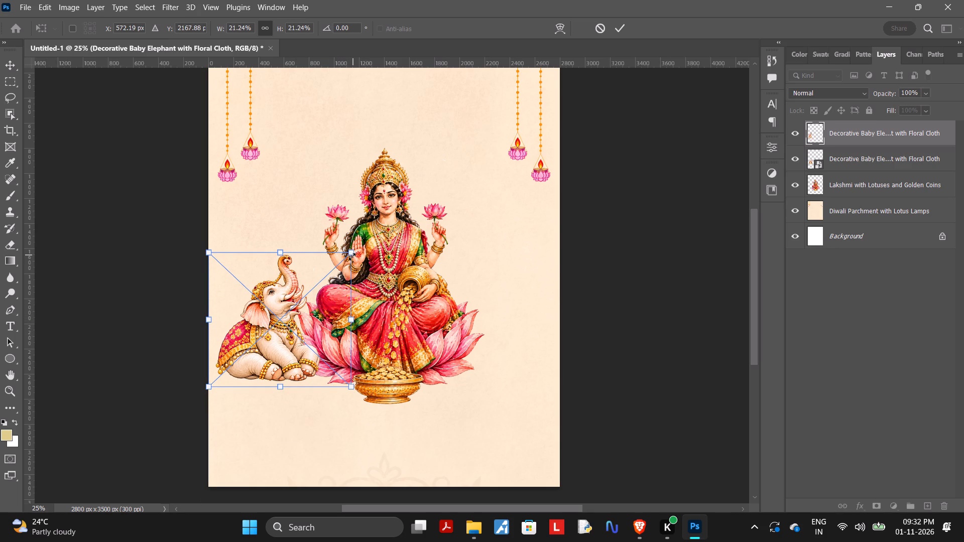
drag(352, 256, 342, 268)
drag(281, 297, 292, 300)
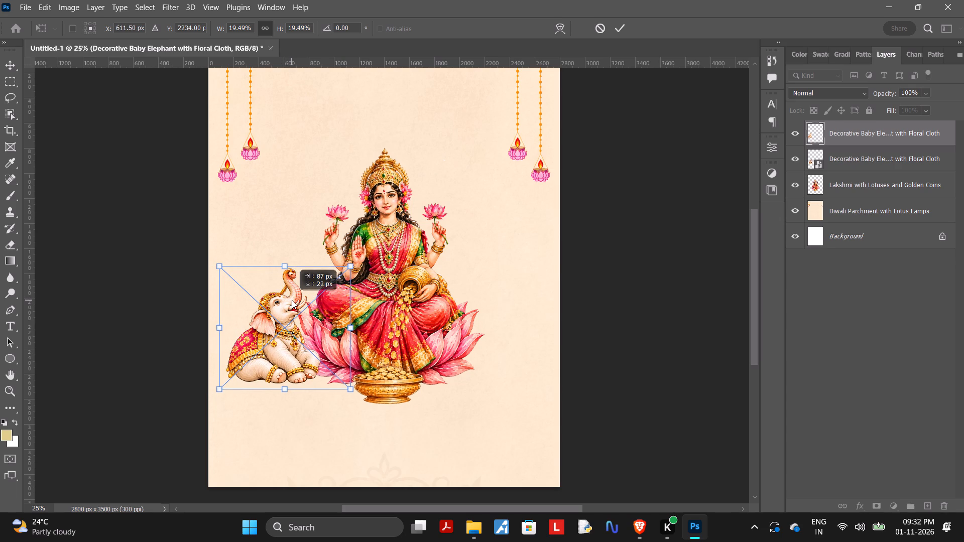
drag(292, 300, 291, 301)
click(291, 301)
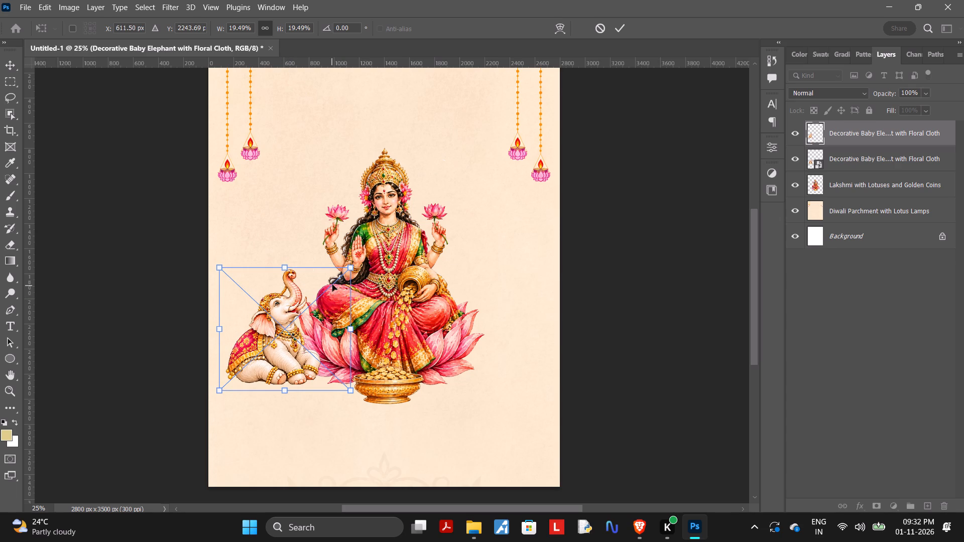
click(350, 268)
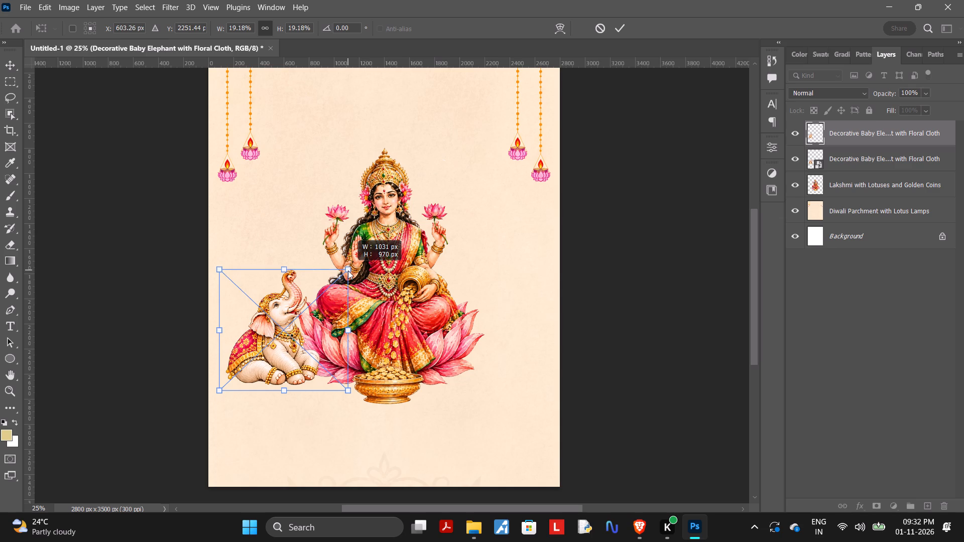
click(322, 302)
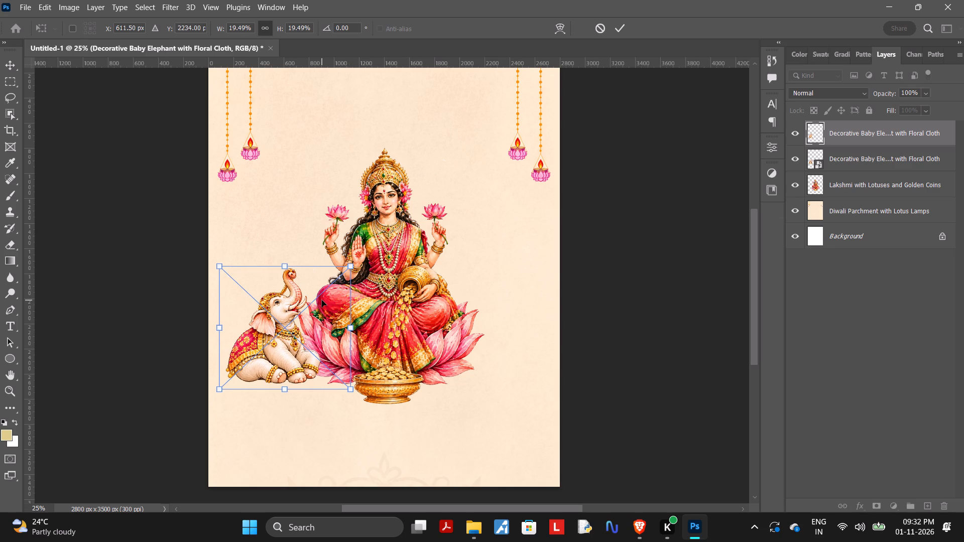
Move the second elephant across to the right half of Lakshmi, centred at about X 1705, Y 2126 px.
drag(322, 300, 359, 300)
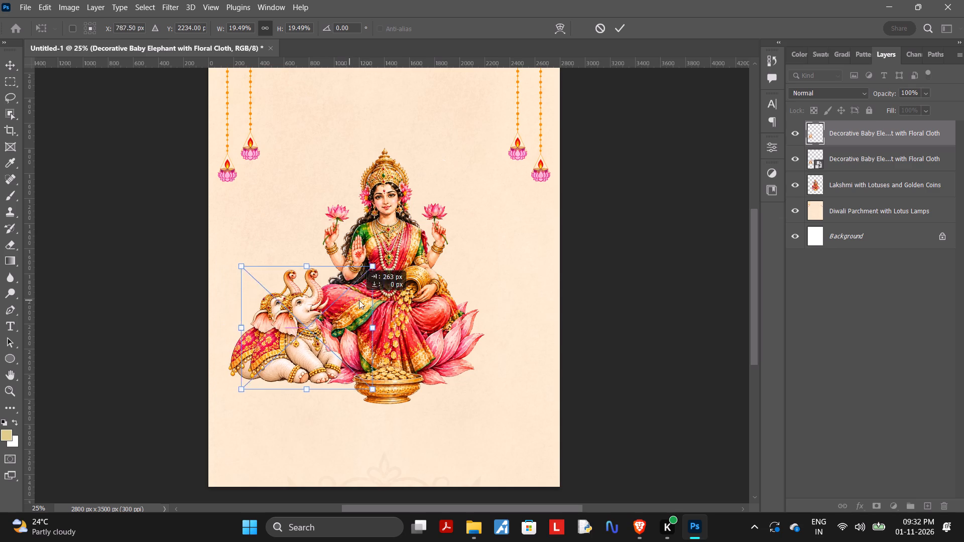
drag(359, 300, 457, 287)
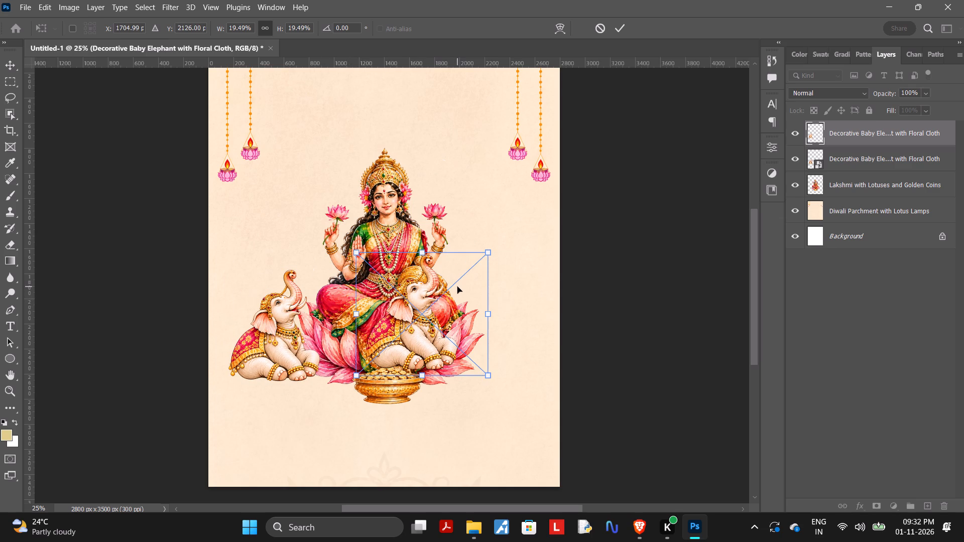
Flip the second elephant vertically within its active transform.
key(ctrl+t)
click(44, 6)
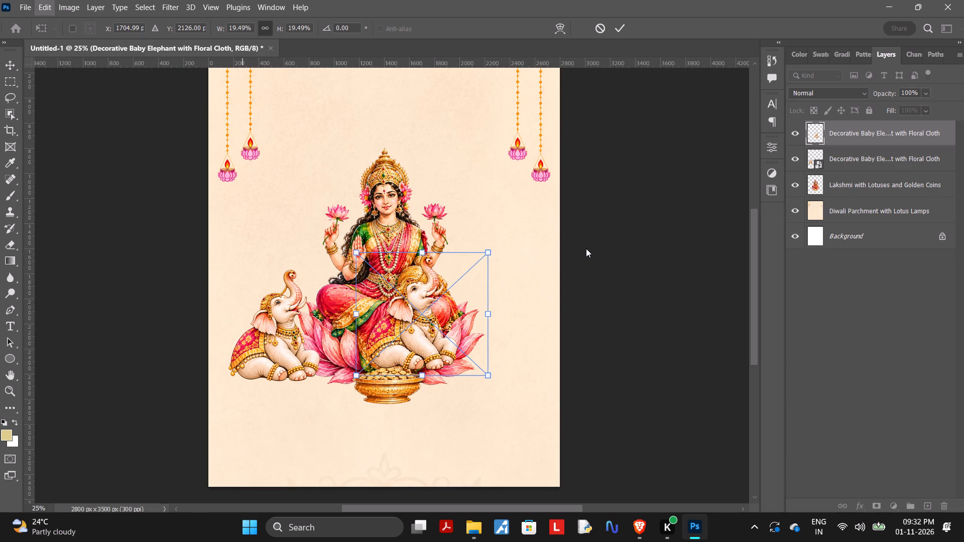
click(586, 248)
right_drag(384, 276, 380, 280)
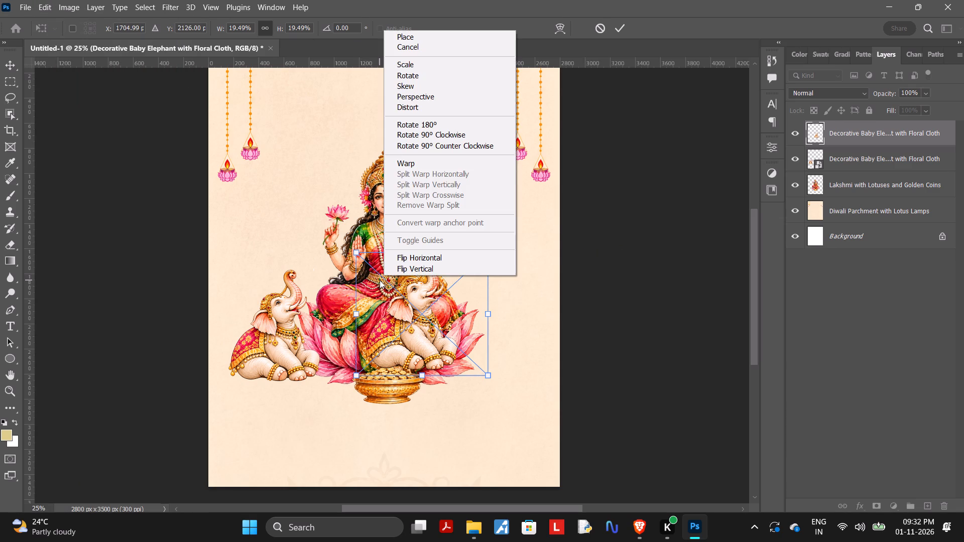
click(418, 268)
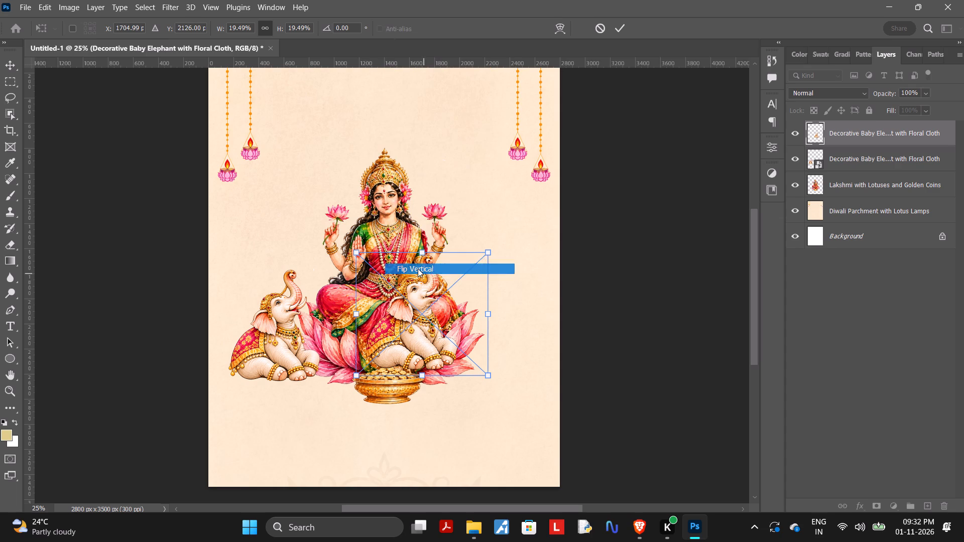
Flip the second elephant vertically back upright and mirror it horizontally so that it faces Lakshmi.
right_click(418, 311)
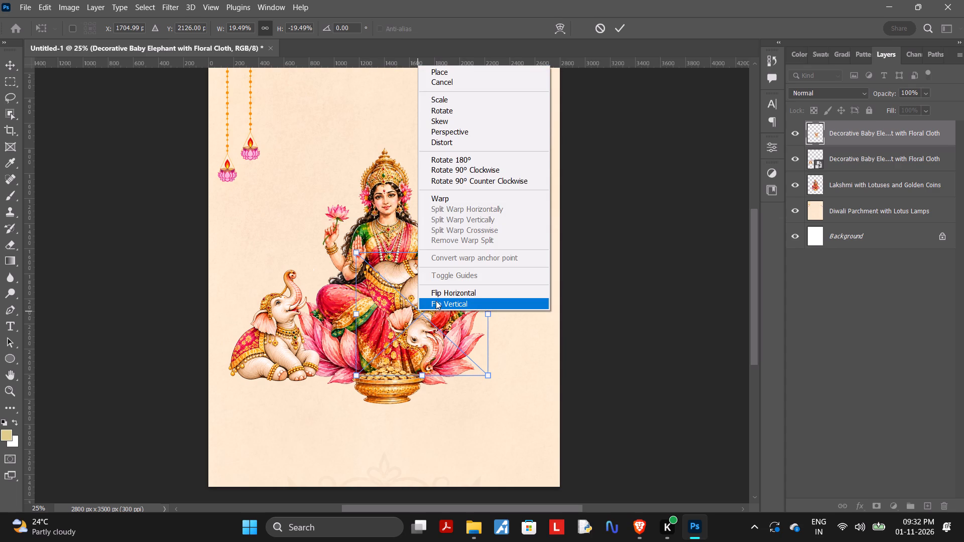
click(434, 303)
right_click(434, 303)
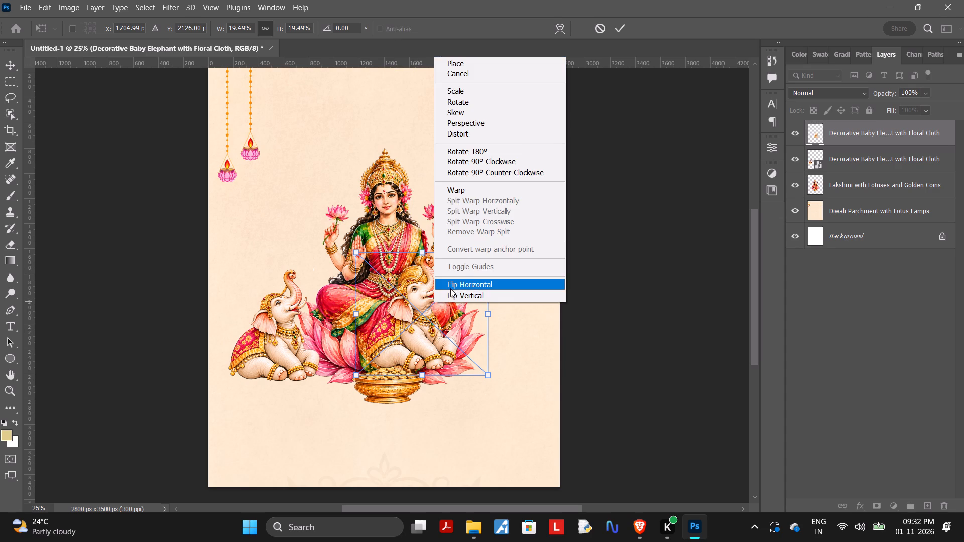
click(450, 288)
Move the mirrored second elephant to Lakshmi's right-hand side, centred at about X 2230, Y 2212 px, and apply the transform.
drag(450, 288, 498, 301)
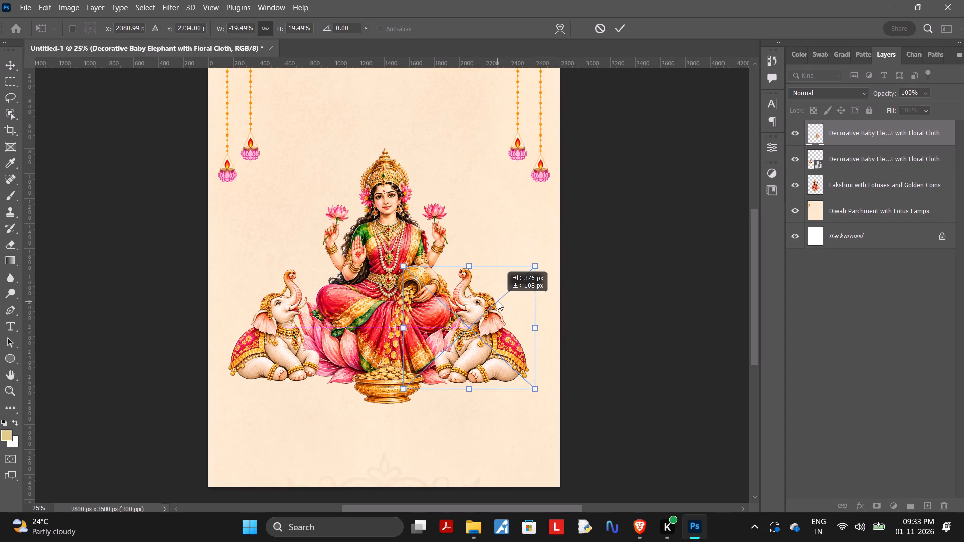
drag(498, 301, 501, 298)
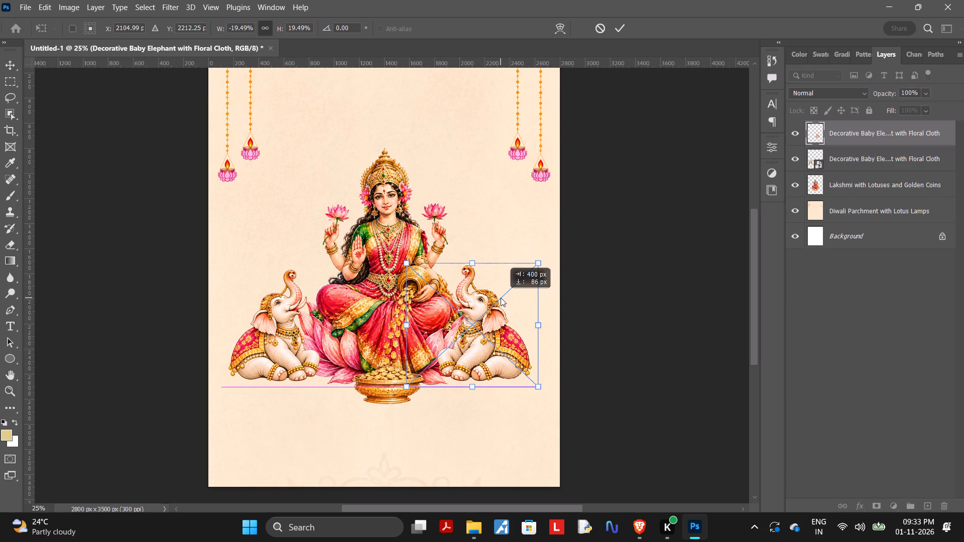
drag(501, 298, 505, 299)
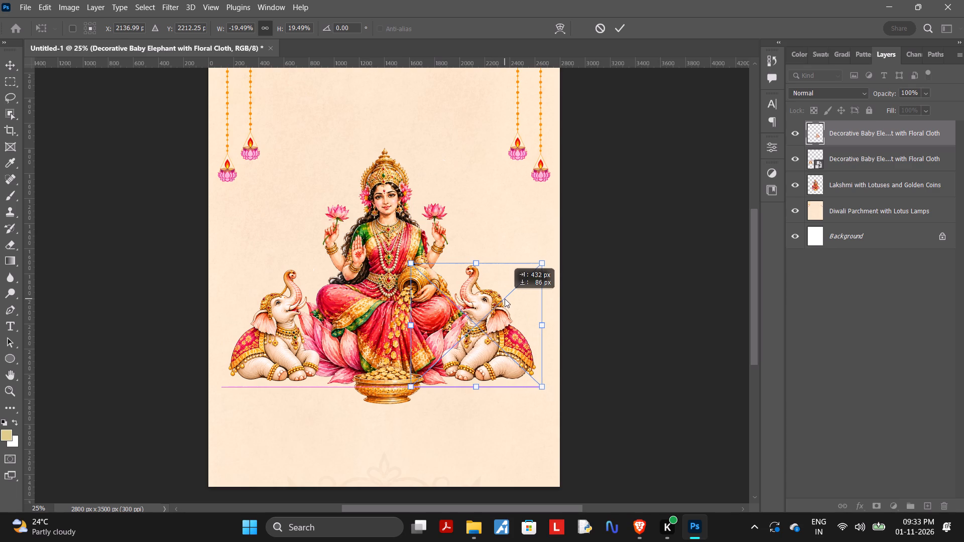
drag(505, 299, 518, 299)
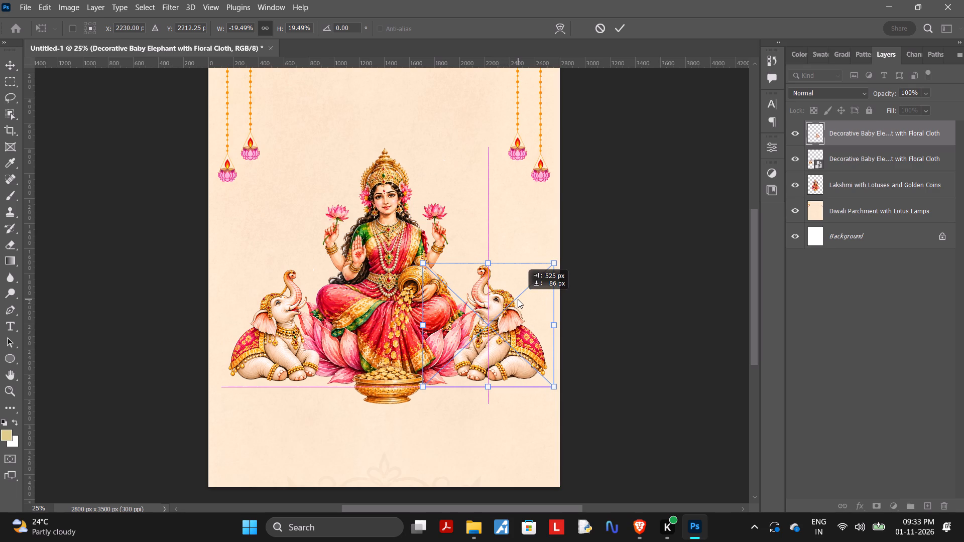
drag(518, 299, 517, 300)
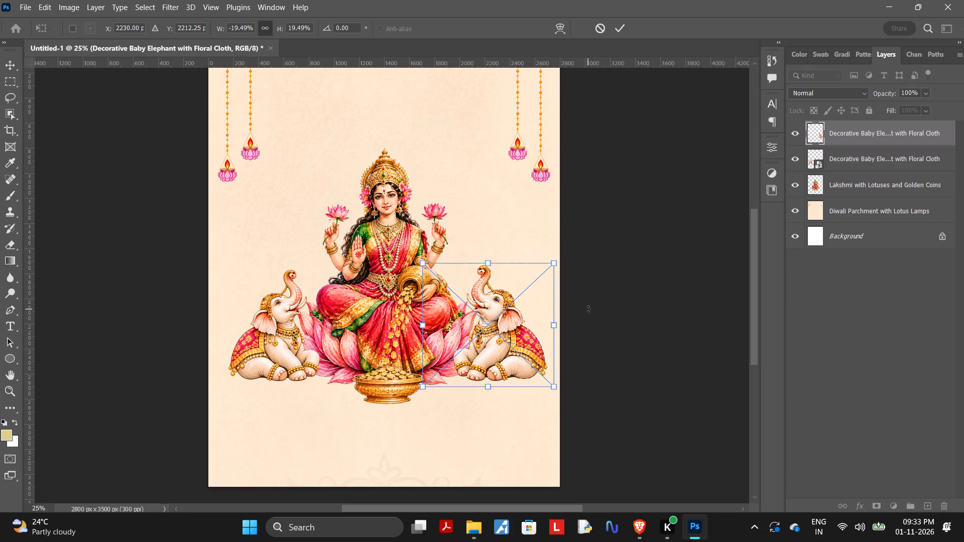
click(588, 309)
Move the first elephant slightly outward towards the poster's left edge, centred at about X 576, Y 2228 px.
click(282, 336)
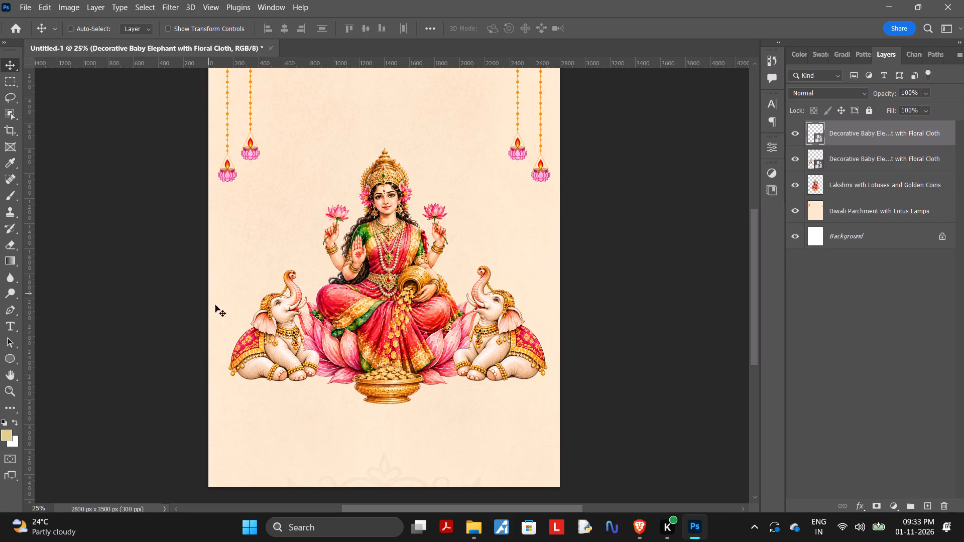
click(244, 335)
click(263, 348)
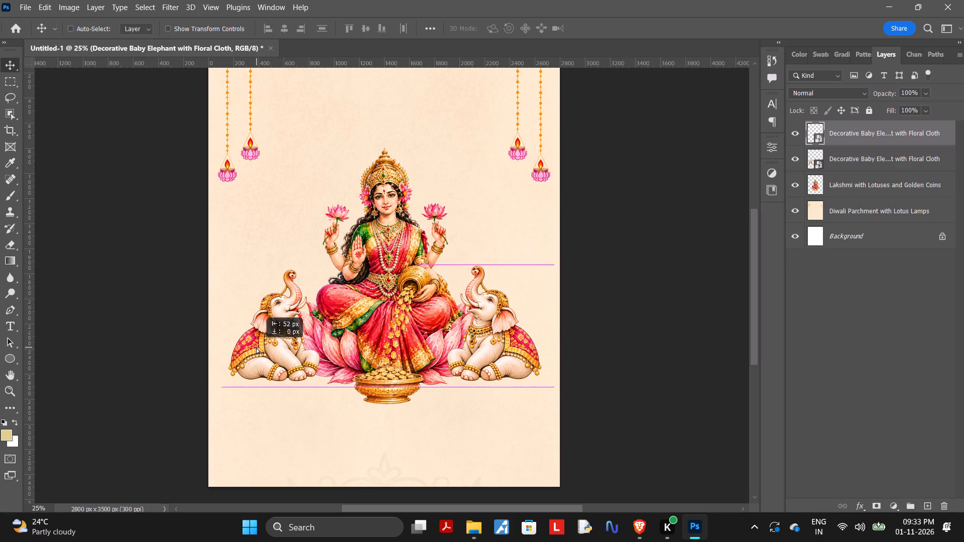
click(876, 193)
click(874, 164)
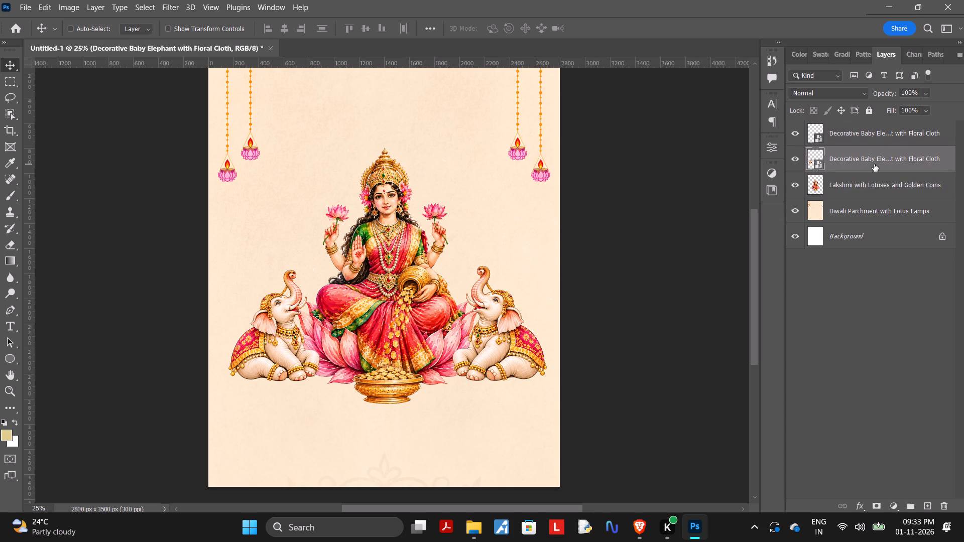
click(265, 346)
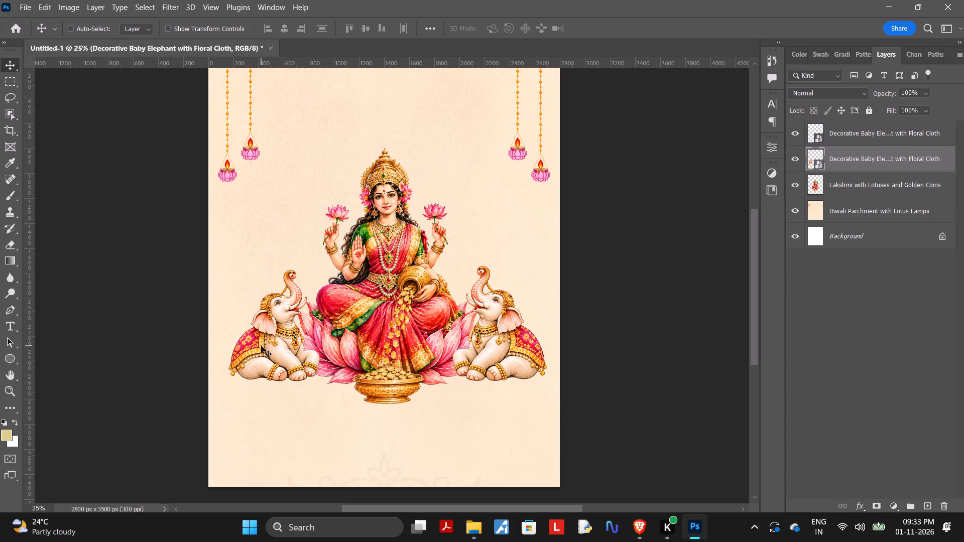
double_click(260, 345)
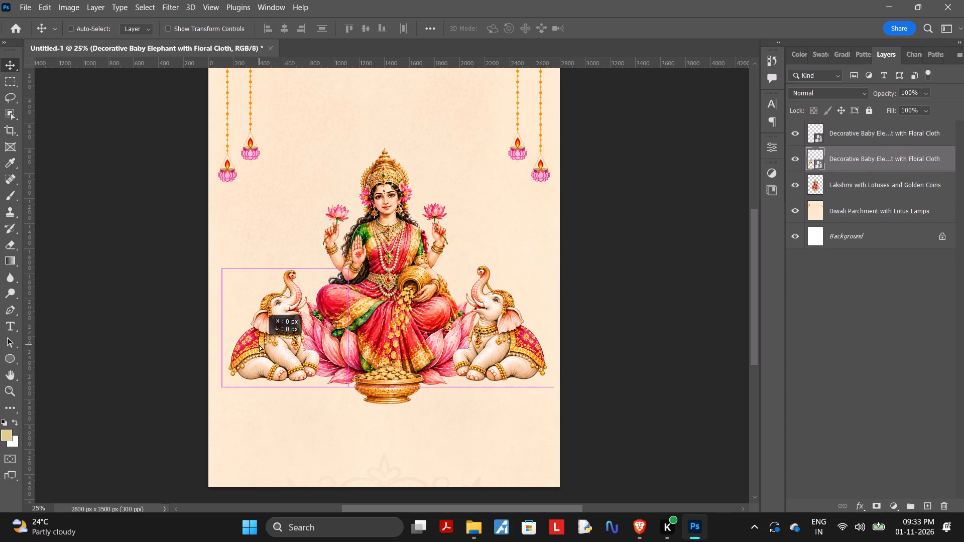
click(259, 345)
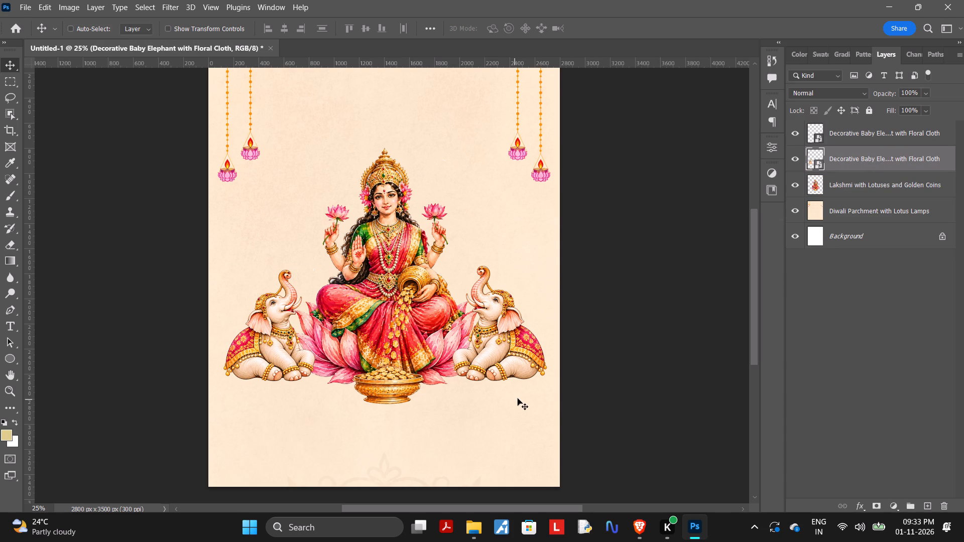
Shift the Lakshmi with Lotuses and Golden Coins layer slightly left between the two elephants, keeping its height.
click(391, 334)
click(854, 181)
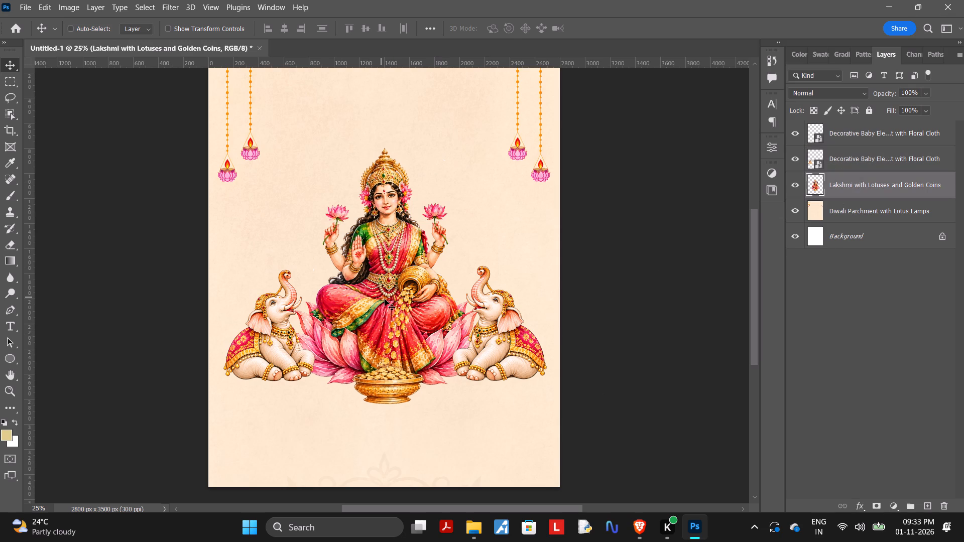
drag(385, 299, 380, 299)
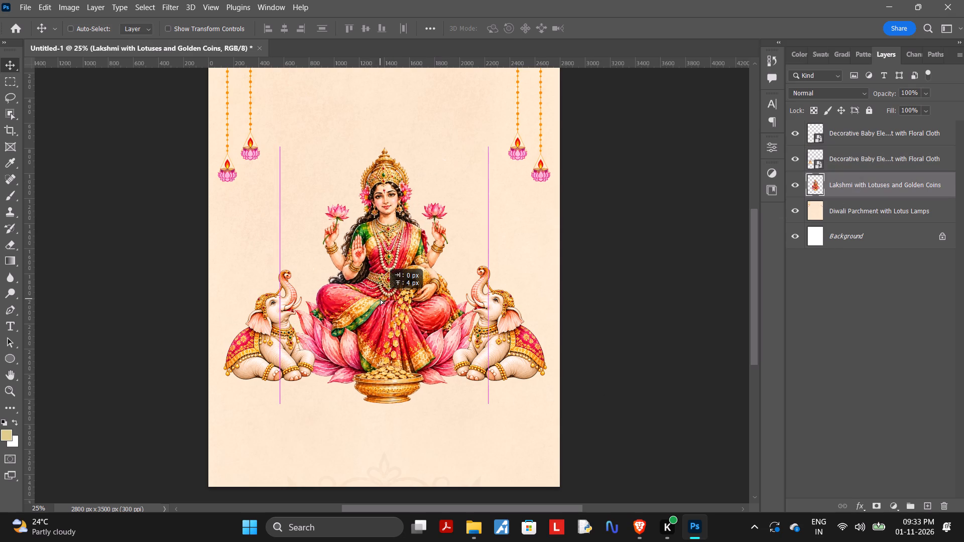
drag(380, 299, 380, 299)
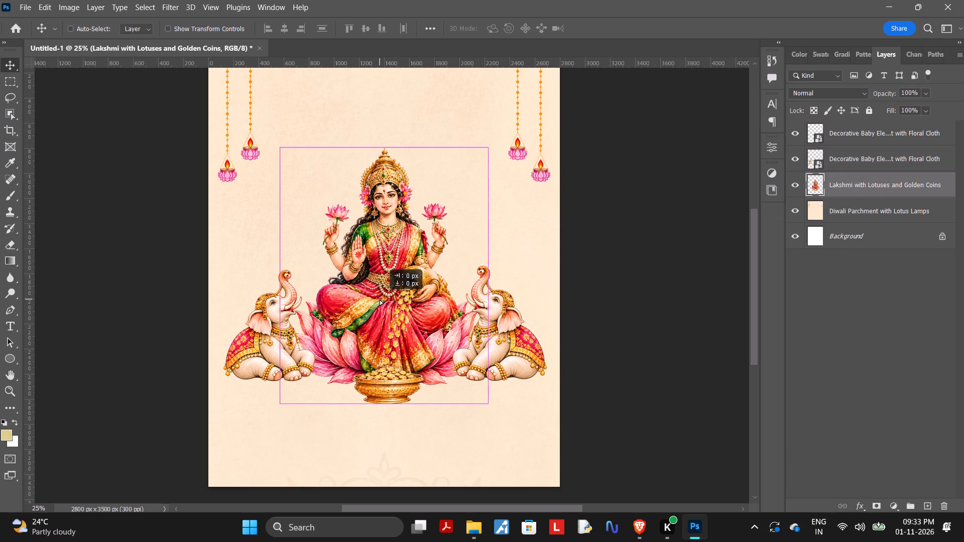
drag(380, 299, 379, 299)
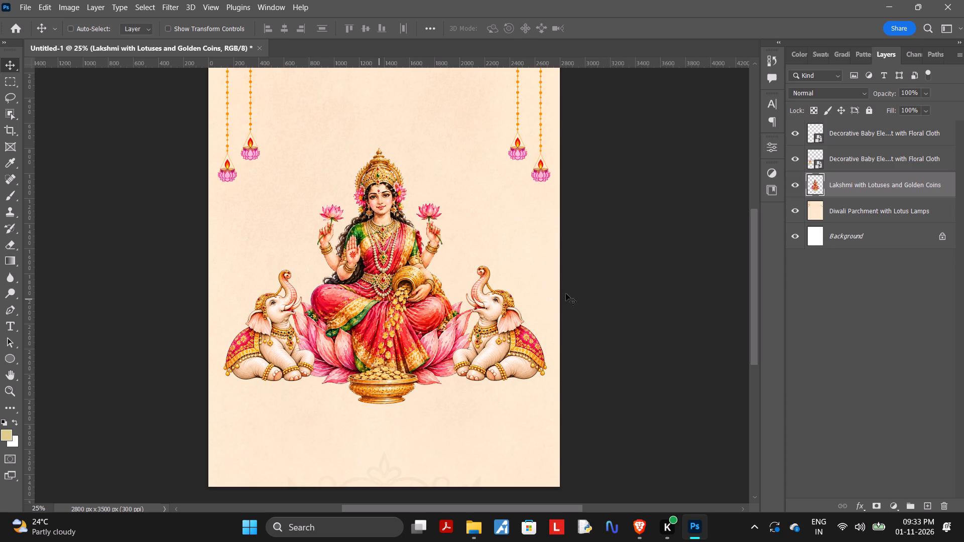
Examine the poster's composition and compare it with the Lakshmi Devi reference pin on Pinterest in the browser.
scroll(648, 282, up, 1)
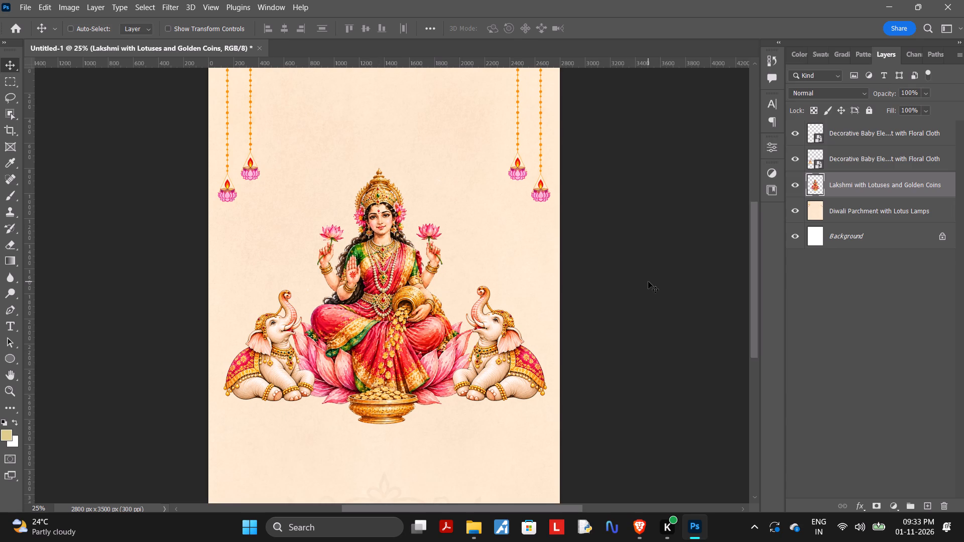
scroll(648, 282, up, 1)
scroll(648, 282, down, 1)
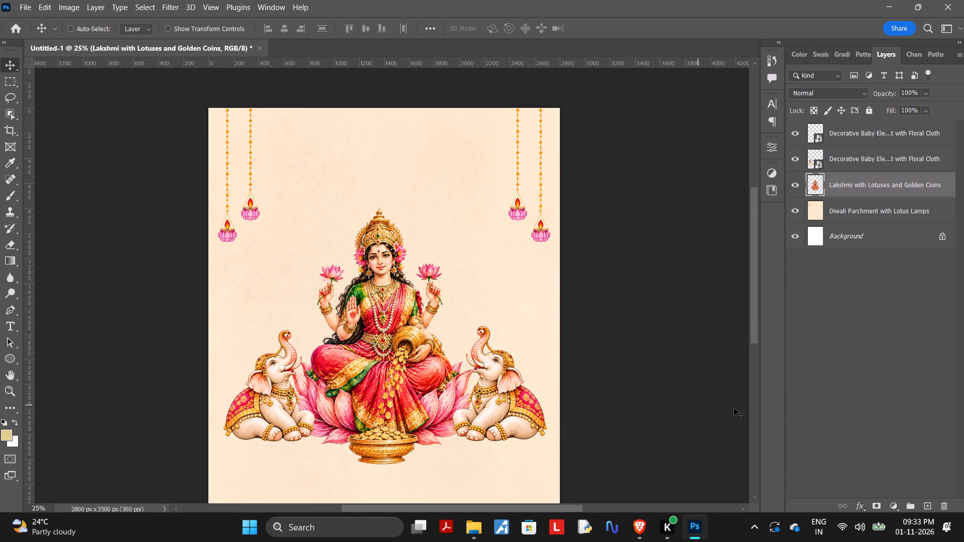
click(643, 534)
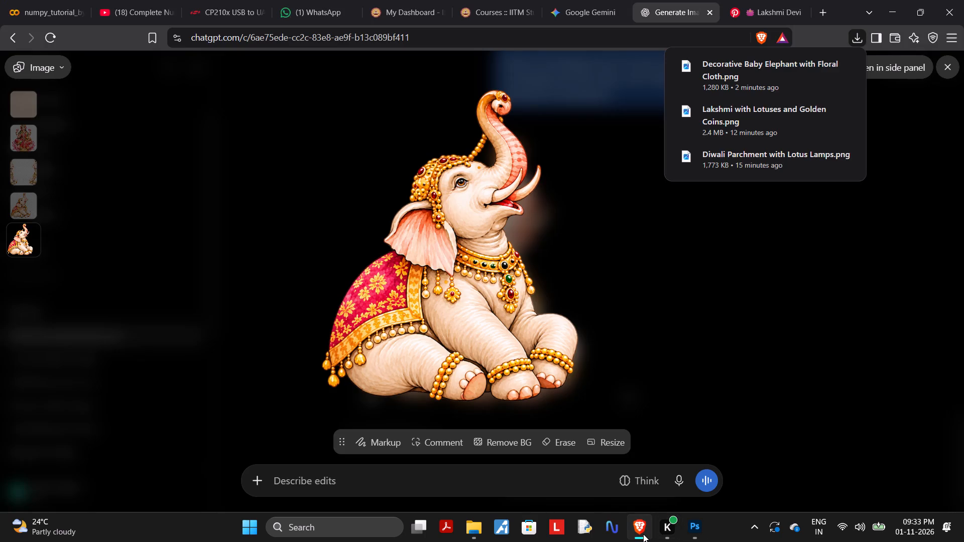
click(816, 357)
click(759, 0)
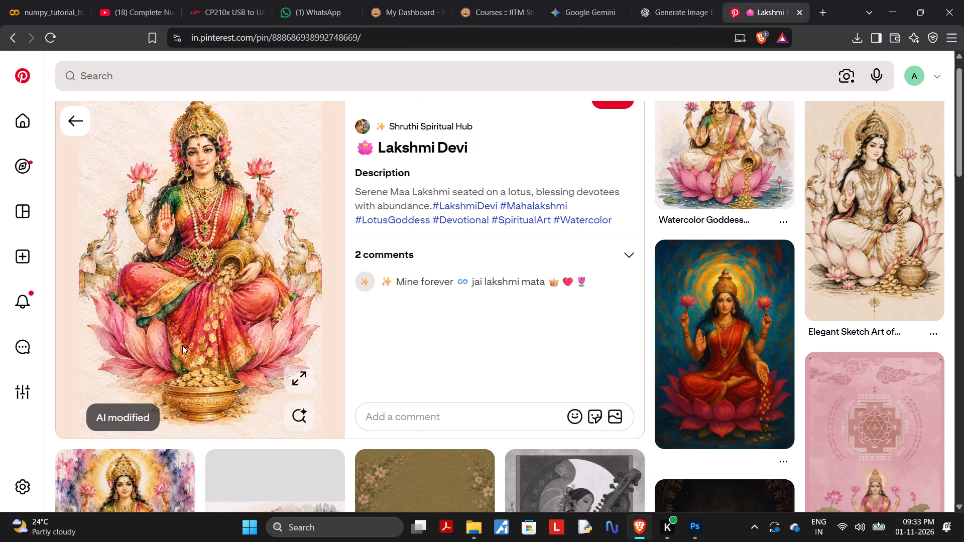
click(700, 539)
Scale the first elephant down to about 16.5% and position it beside Lakshmi's lotus at about X 632, Y 2288 px.
click(265, 403)
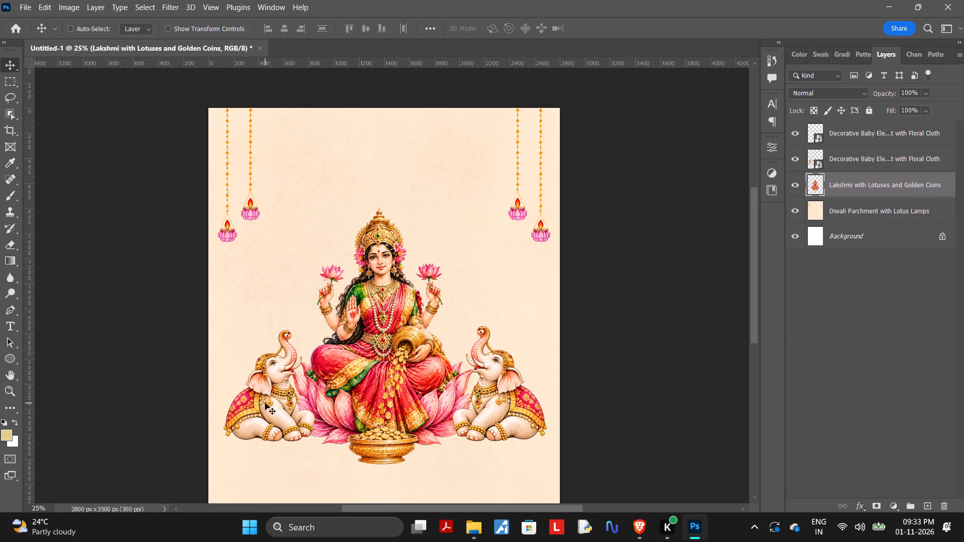
click(850, 158)
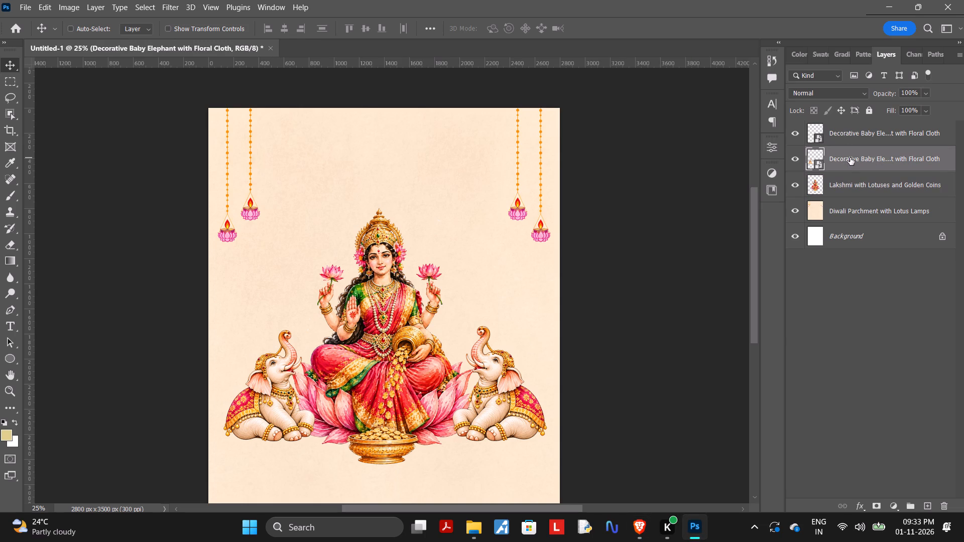
key(ctrl+t)
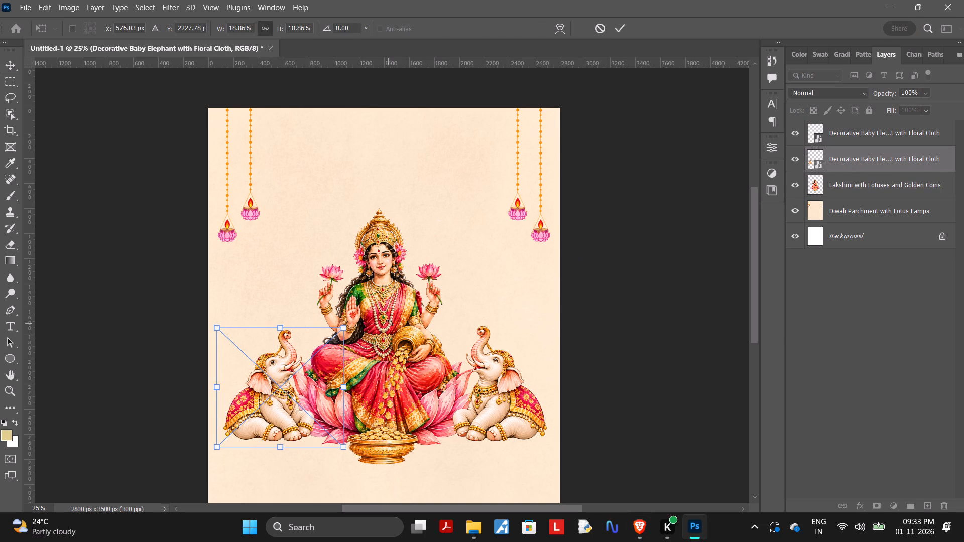
drag(346, 330, 343, 331)
drag(343, 331, 331, 347)
drag(272, 398, 287, 395)
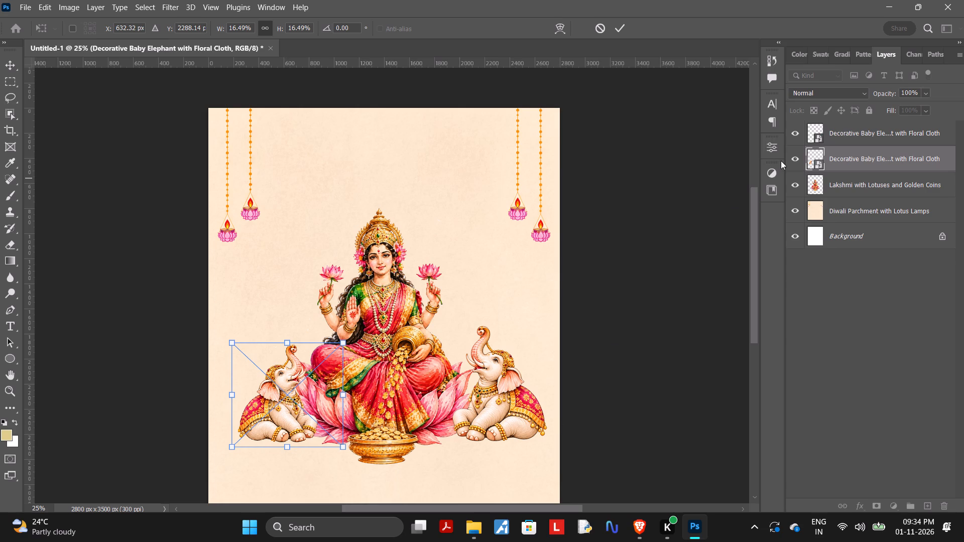
Move the second elephant inward, closer to Lakshmi's lotus, centred at about X 2117, Y 2212 px.
click(845, 141)
click(487, 421)
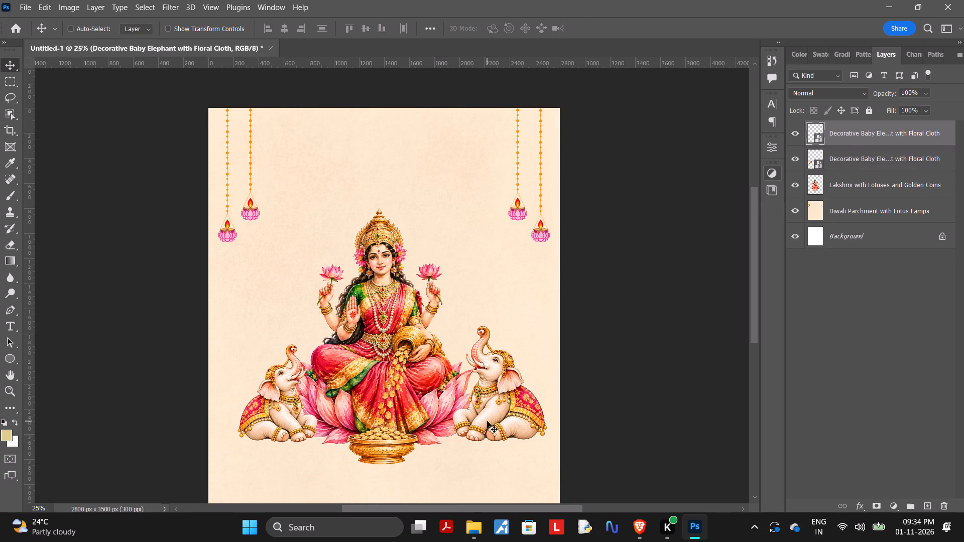
double_click(487, 421)
drag(487, 421, 470, 421)
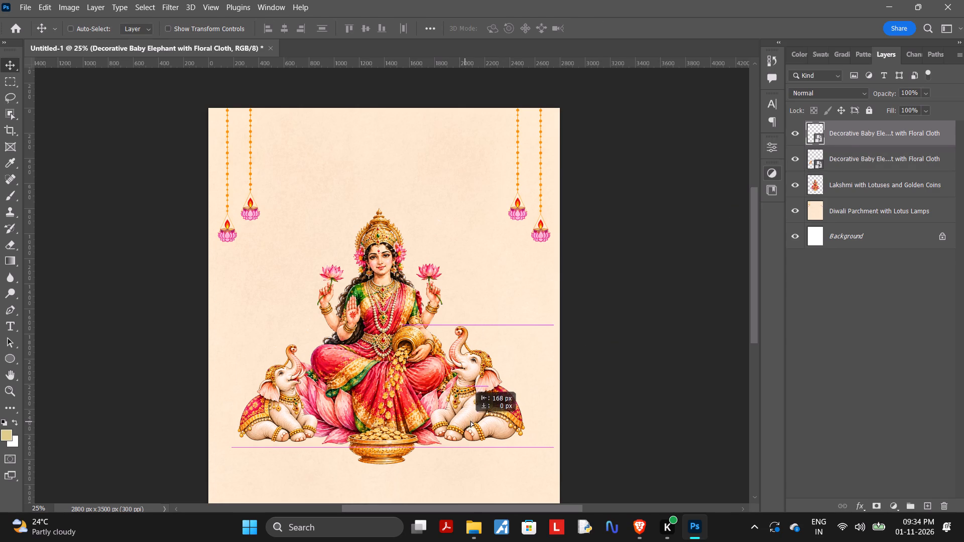
drag(470, 421, 473, 421)
click(473, 421)
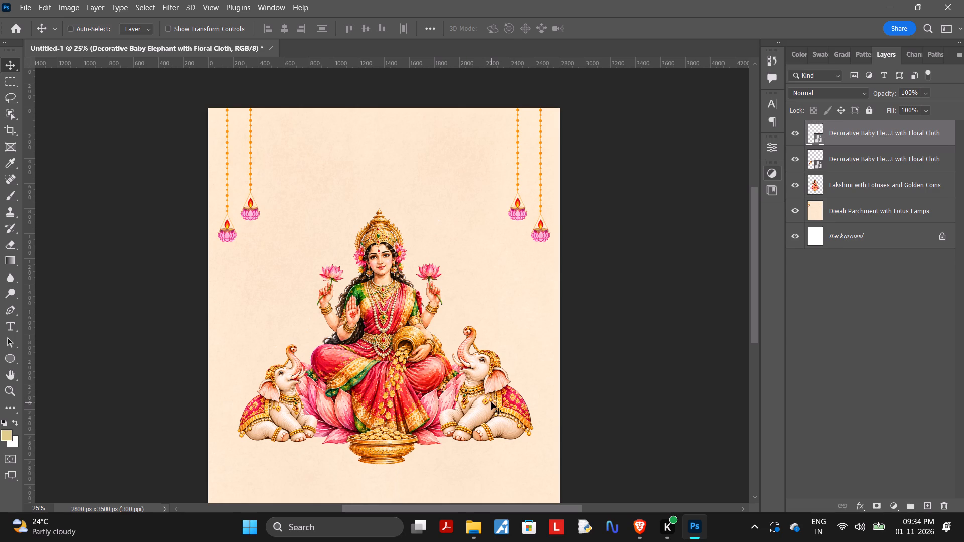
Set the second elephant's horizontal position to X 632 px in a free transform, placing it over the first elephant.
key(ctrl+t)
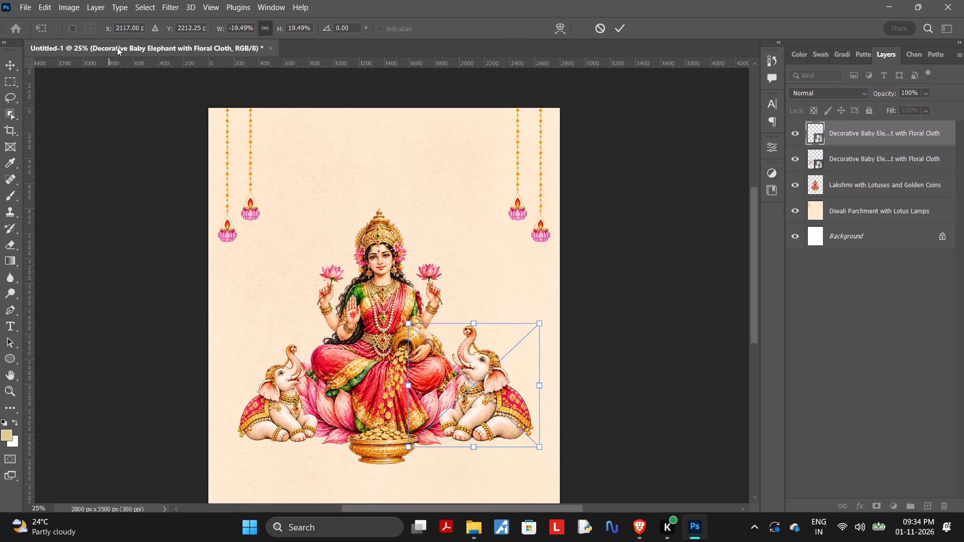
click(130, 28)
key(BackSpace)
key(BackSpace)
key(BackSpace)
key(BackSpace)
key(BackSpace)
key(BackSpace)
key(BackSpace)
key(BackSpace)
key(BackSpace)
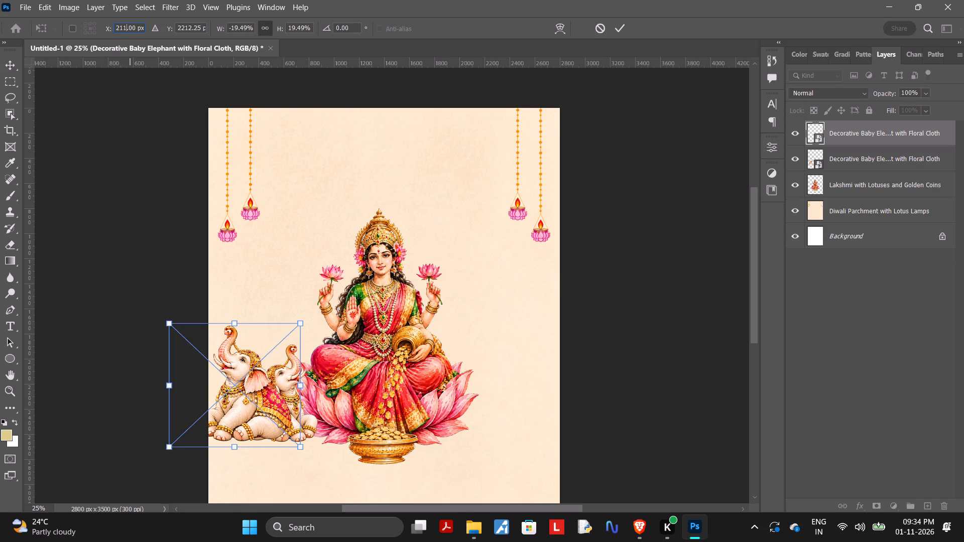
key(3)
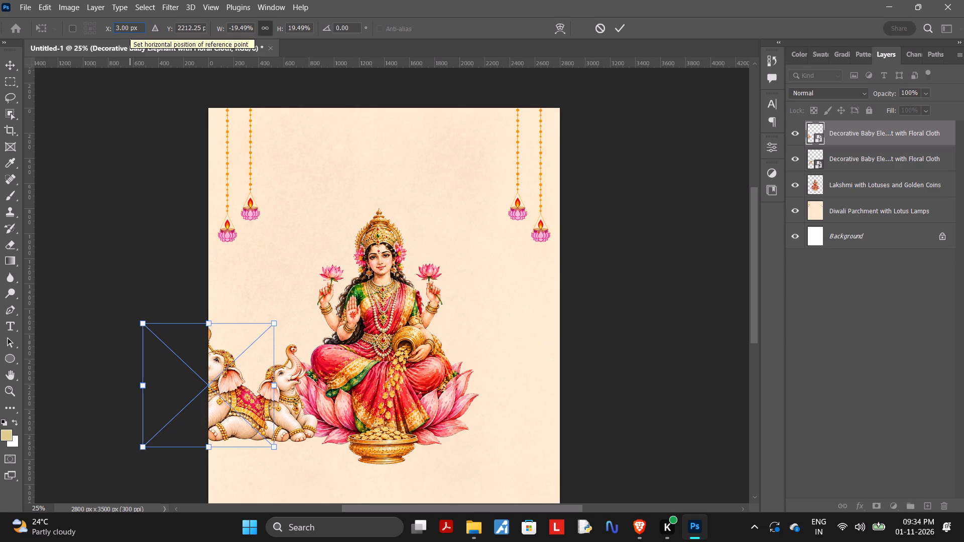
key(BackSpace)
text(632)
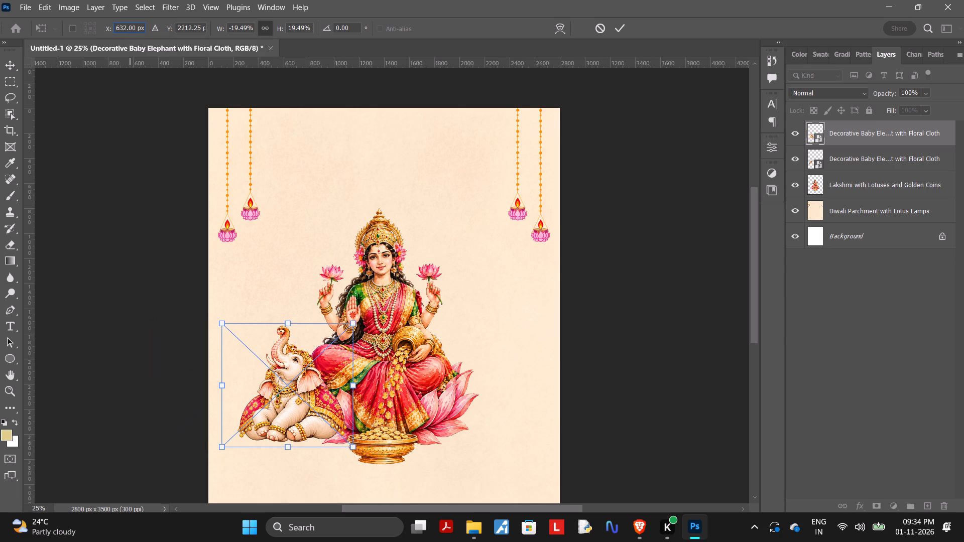
Scale the second elephant down to about 16.9% and move it across Lakshmi's lotus from the first, at about X 2101, Y 2279 px.
drag(291, 416, 319, 420)
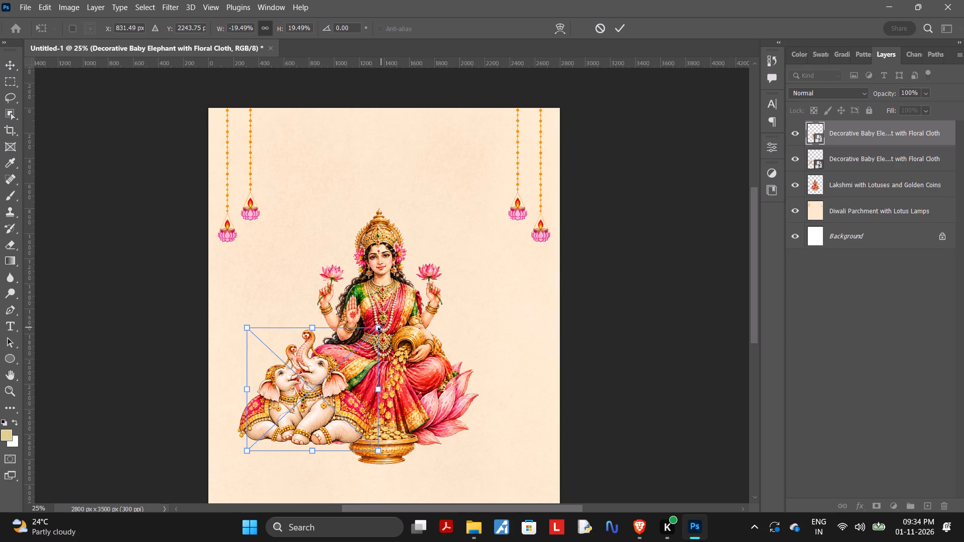
drag(380, 330, 365, 349)
click(321, 405)
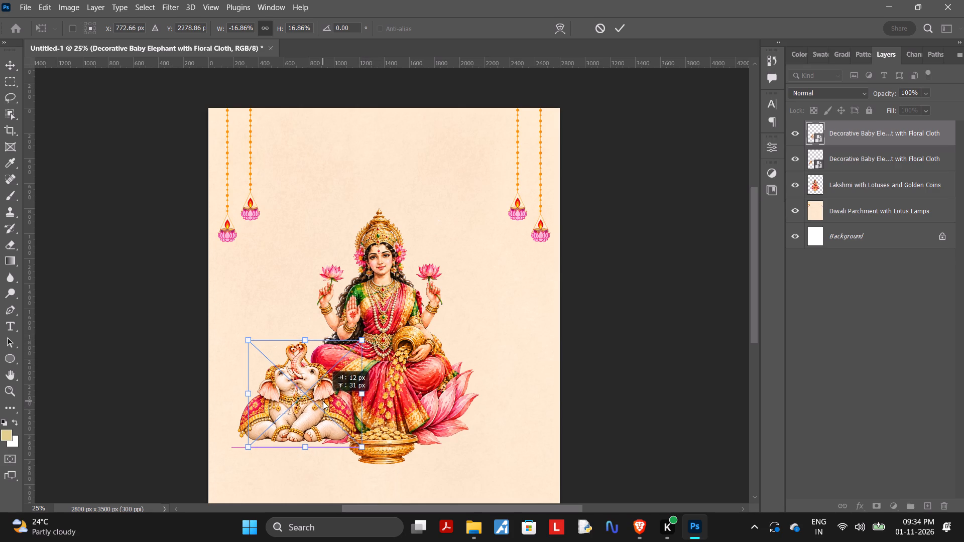
drag(322, 405, 463, 380)
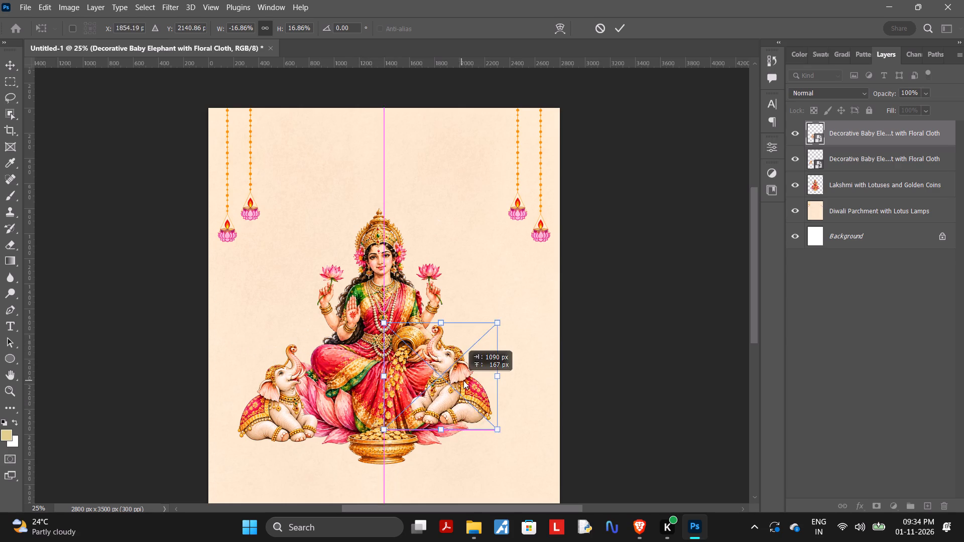
drag(463, 380, 489, 400)
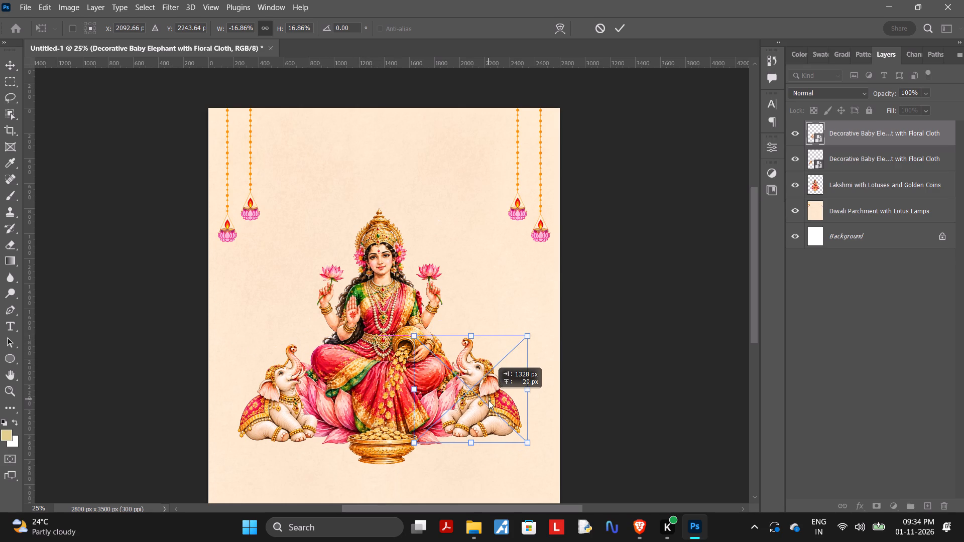
drag(489, 400, 492, 401)
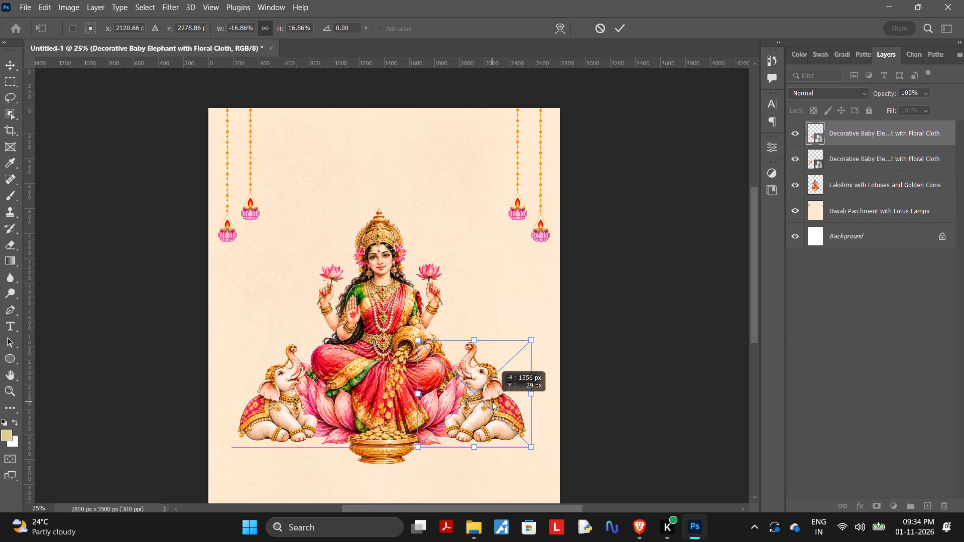
drag(492, 401, 492, 401)
click(492, 401)
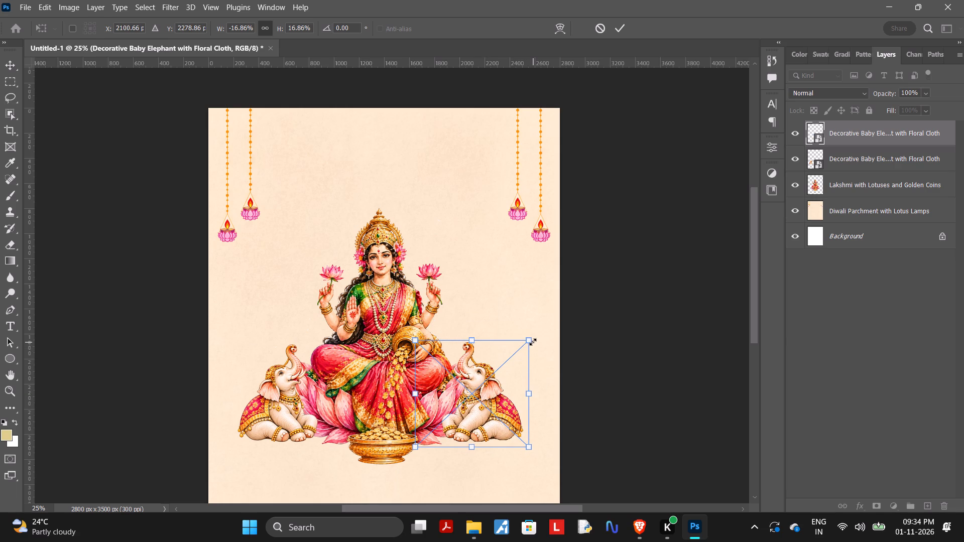
Shrink the second elephant to about 14.9% and place it beside the lotus at about X 2186, Y 2328 px.
drag(533, 342, 522, 357)
drag(473, 394, 483, 391)
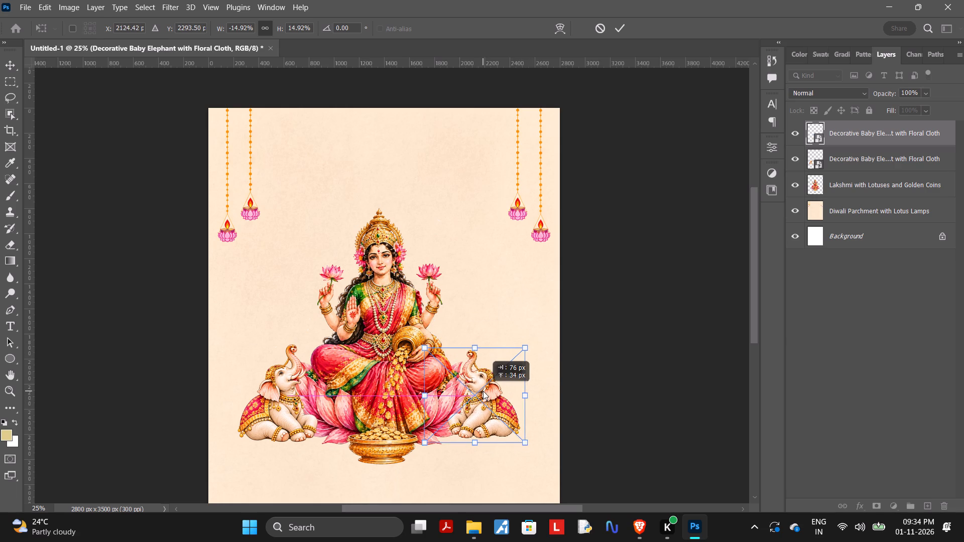
drag(483, 391, 495, 394)
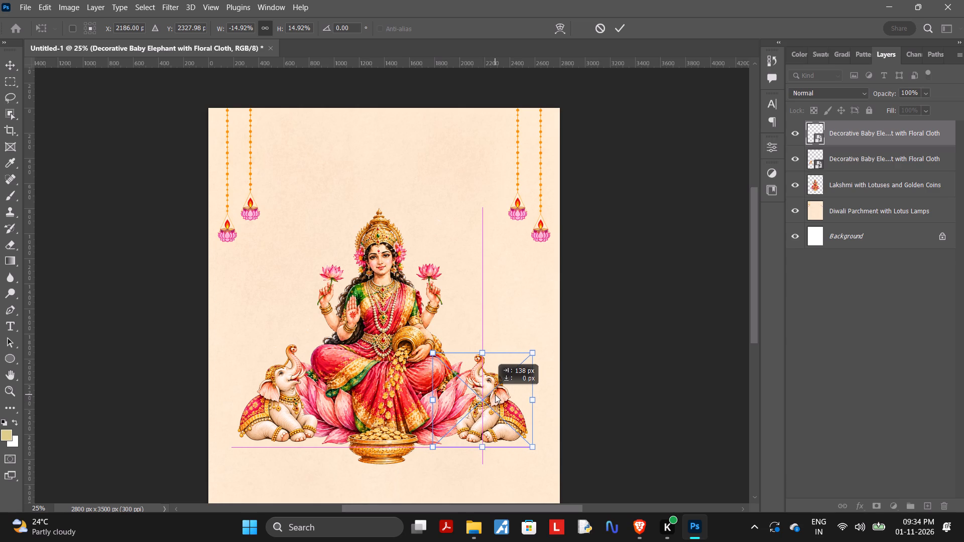
drag(495, 394, 487, 396)
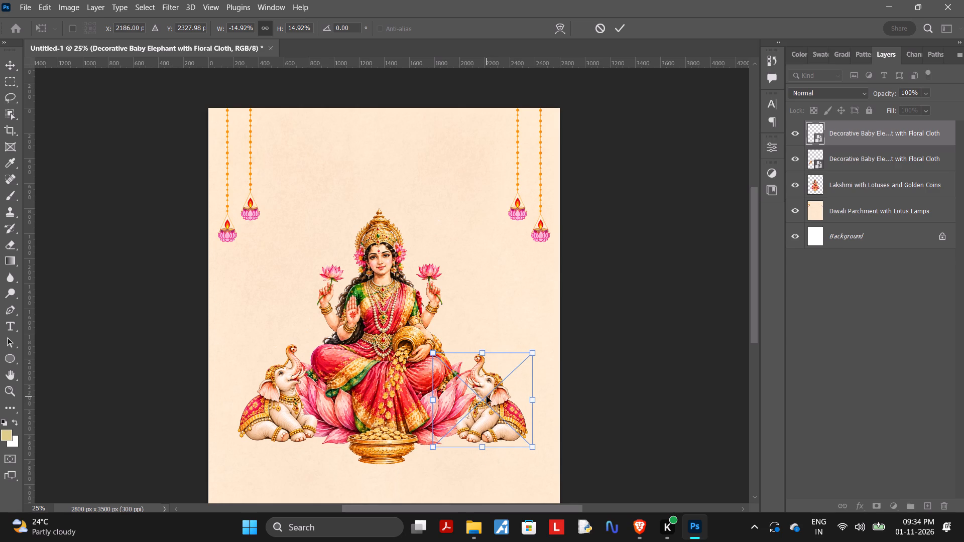
click(487, 396)
click(294, 408)
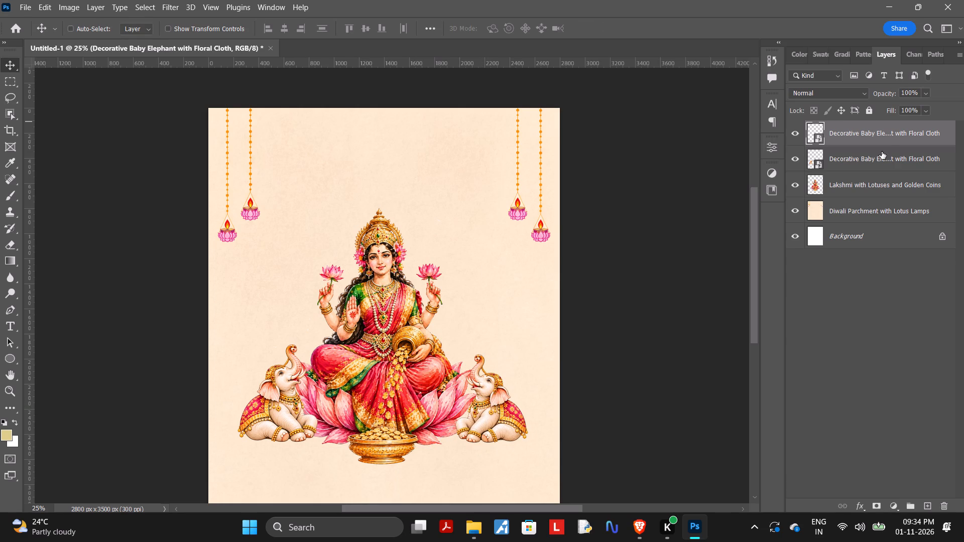
Scale the first elephant down to about 14.4% and position it at about X 583, Y 2340 px beside the lotus.
click(882, 152)
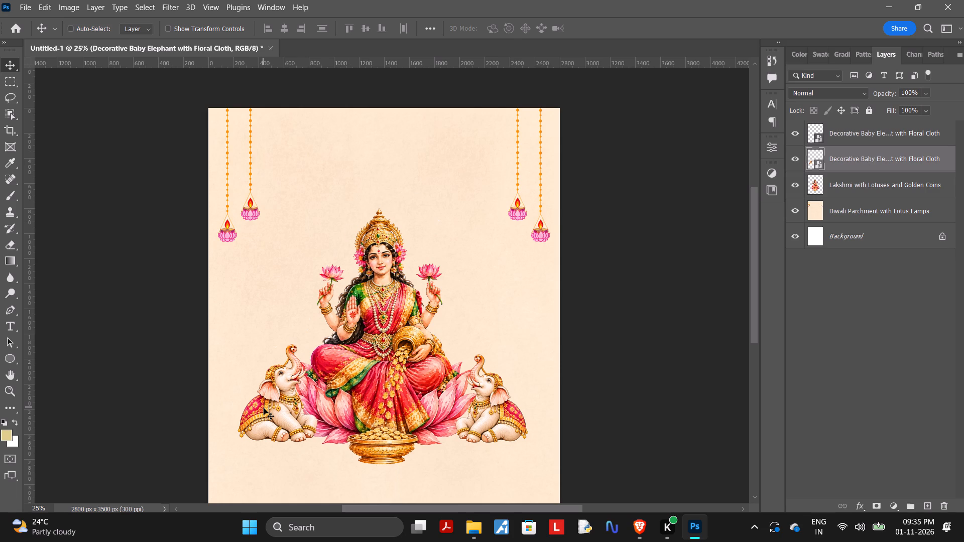
click(264, 408)
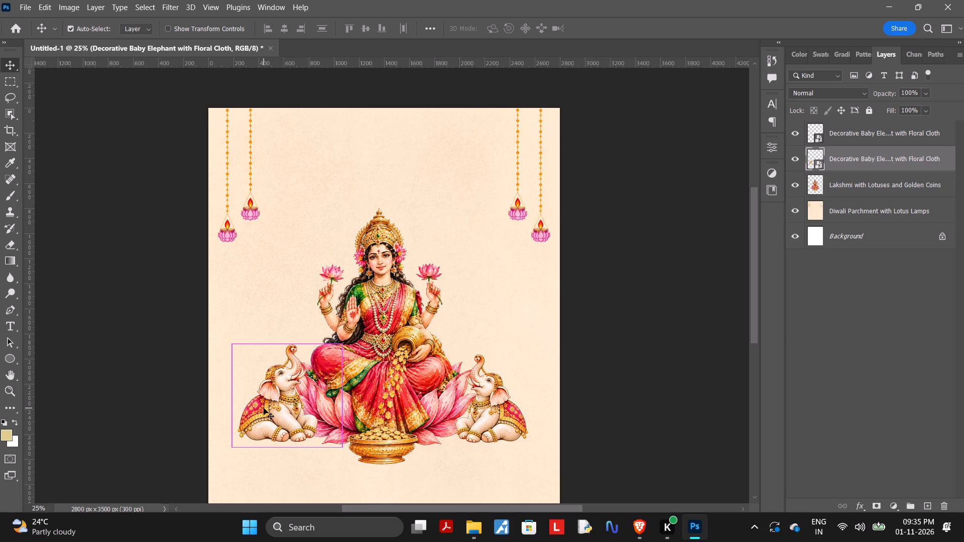
key(ctrl+t)
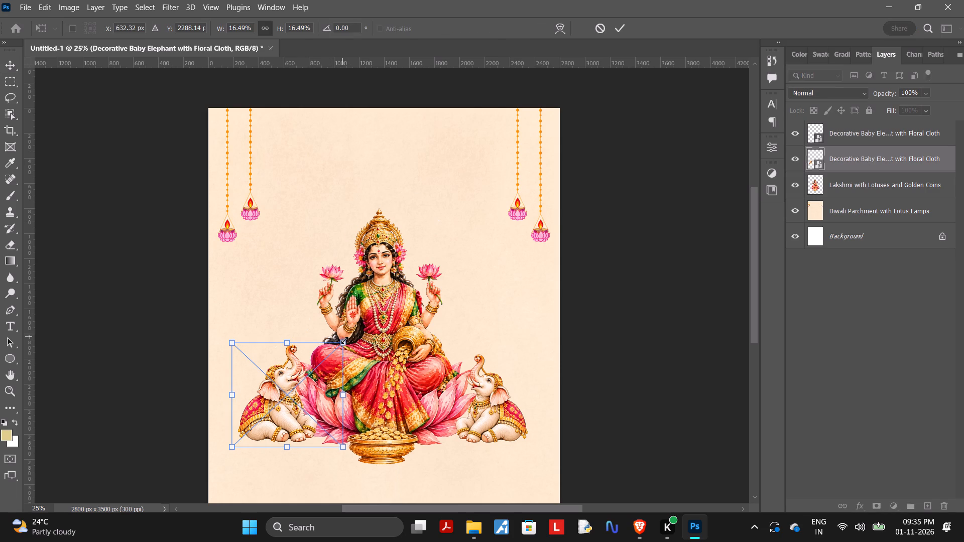
drag(343, 344, 325, 369)
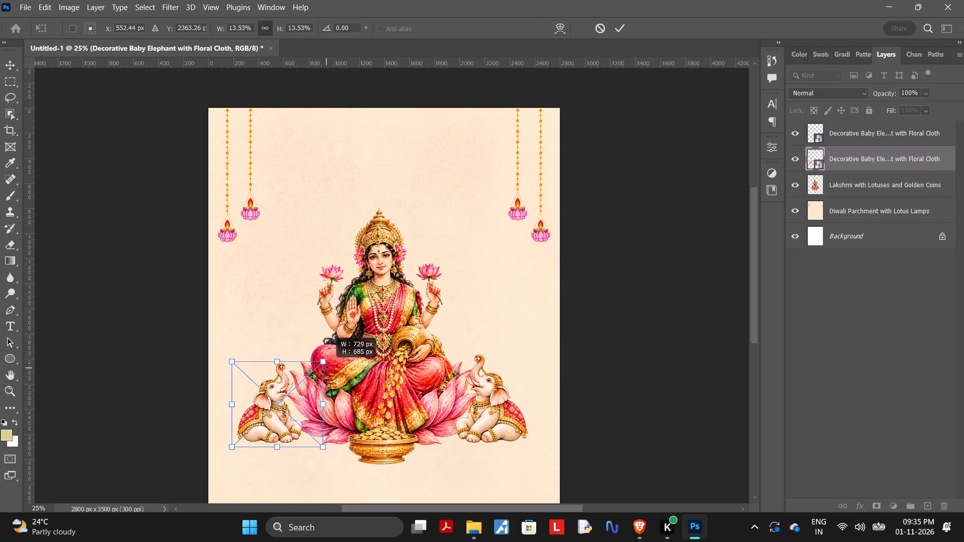
drag(325, 369, 339, 365)
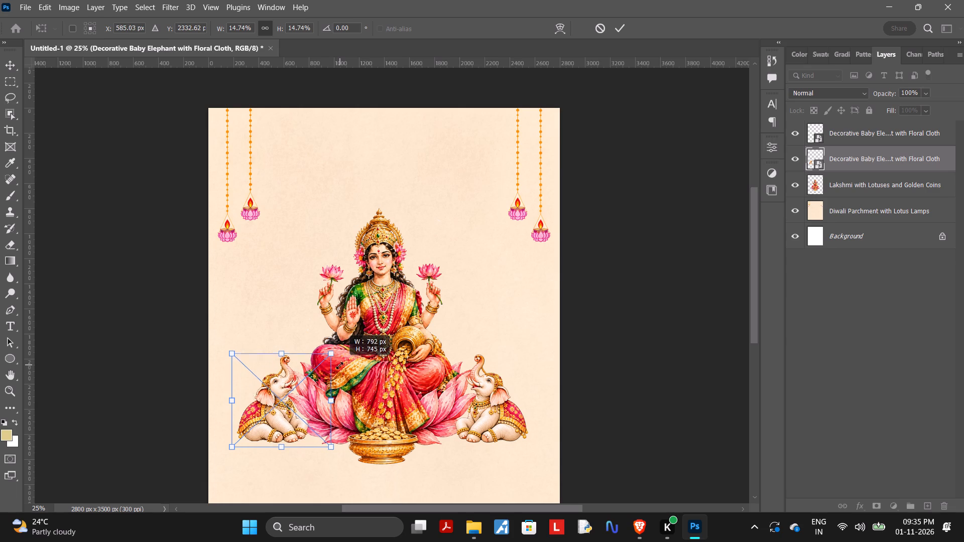
drag(339, 365, 338, 367)
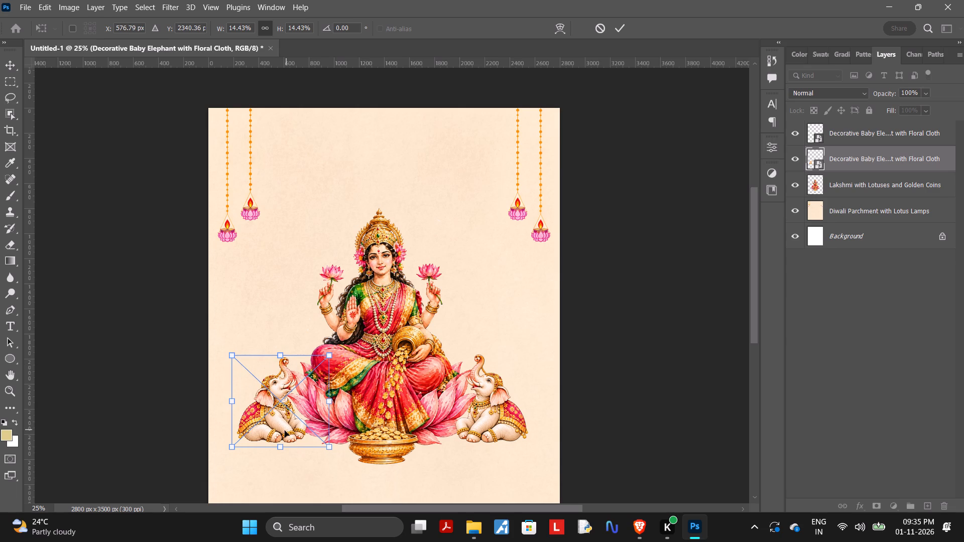
click(285, 431)
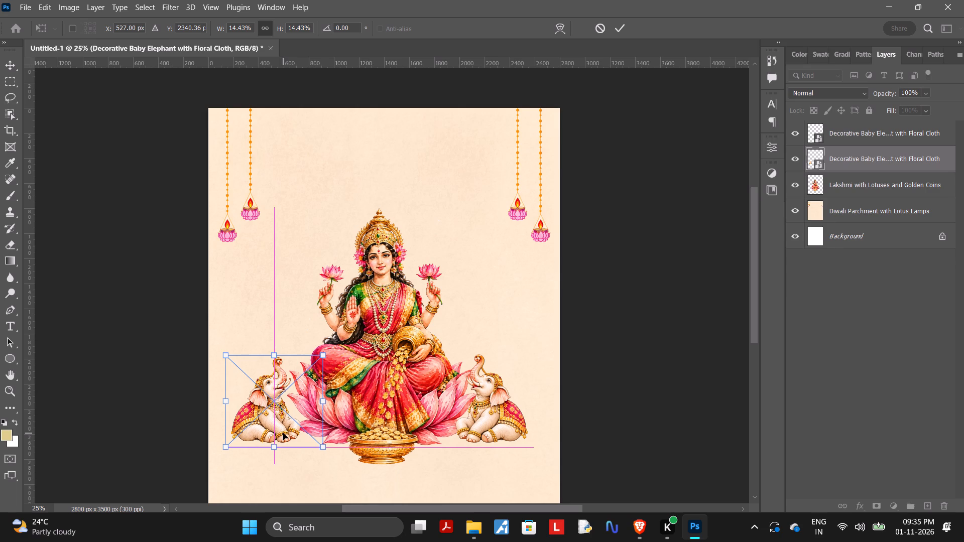
drag(284, 412, 291, 412)
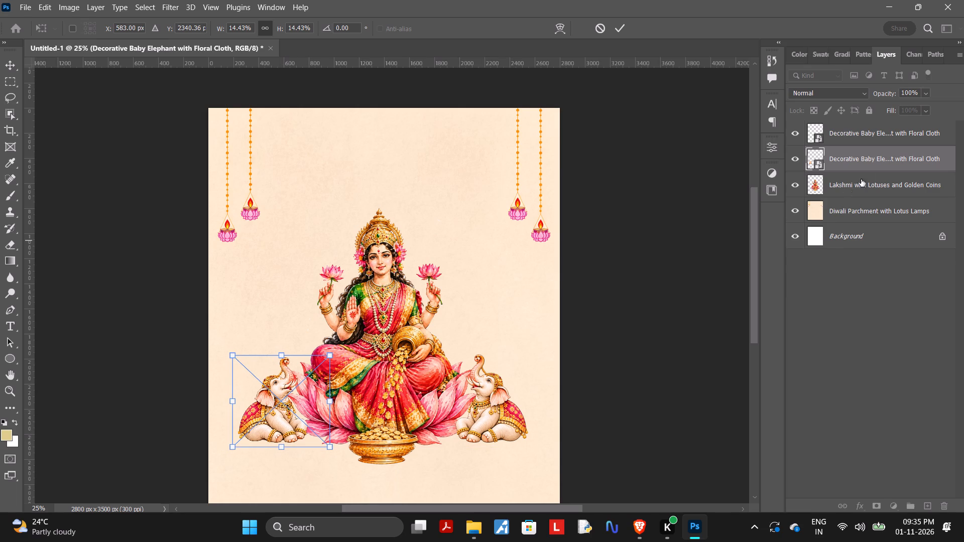
Shift the second elephant slightly outward from Lakshmi's lotus, keeping its base level with the first elephant.
click(857, 135)
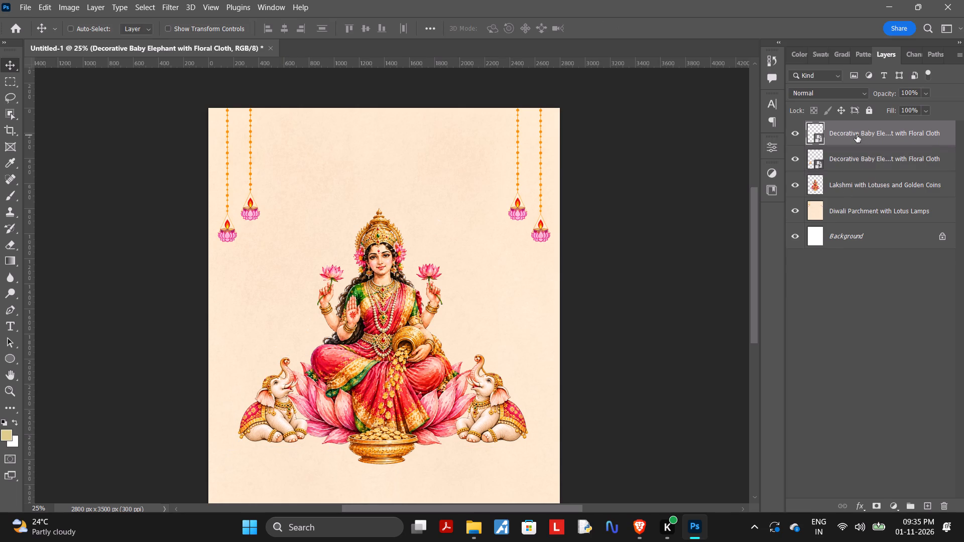
drag(485, 410, 490, 410)
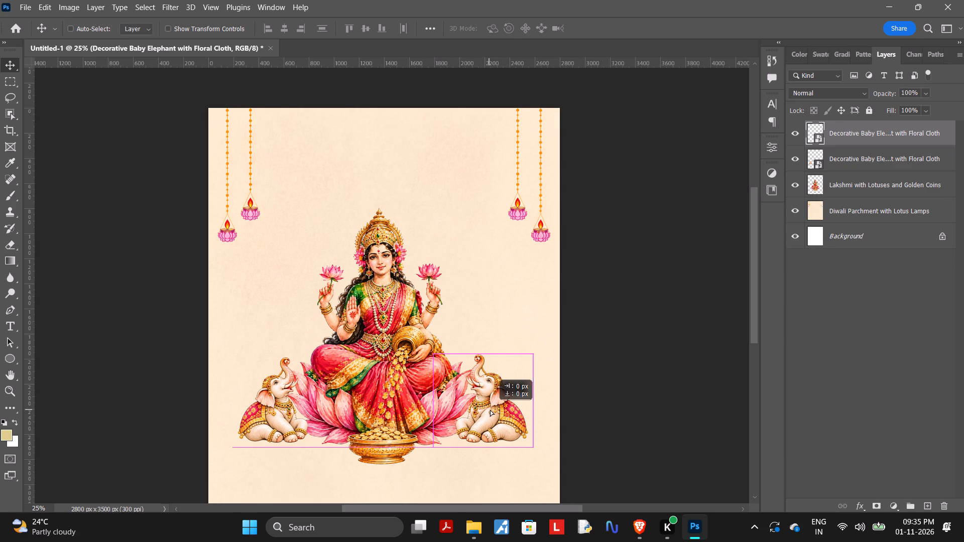
drag(490, 410, 491, 412)
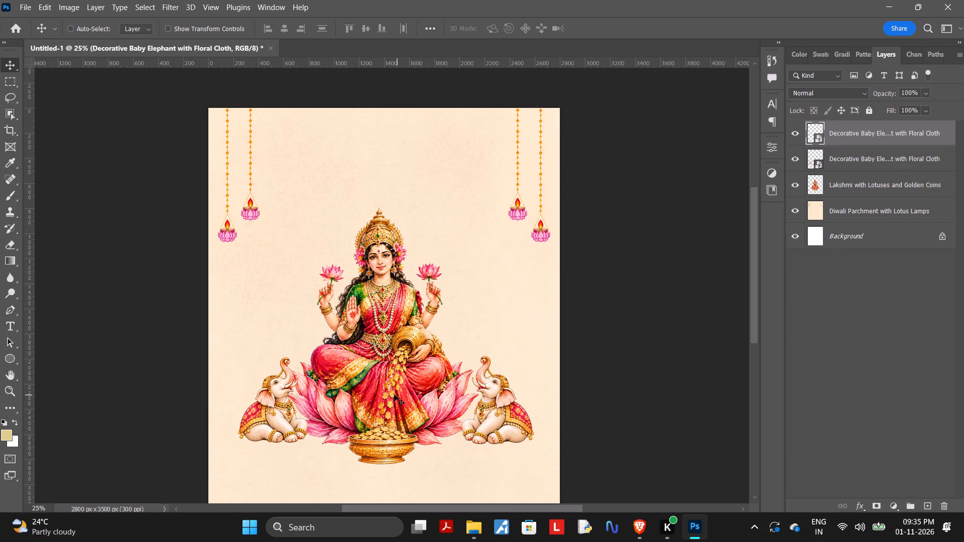
drag(394, 394, 399, 395)
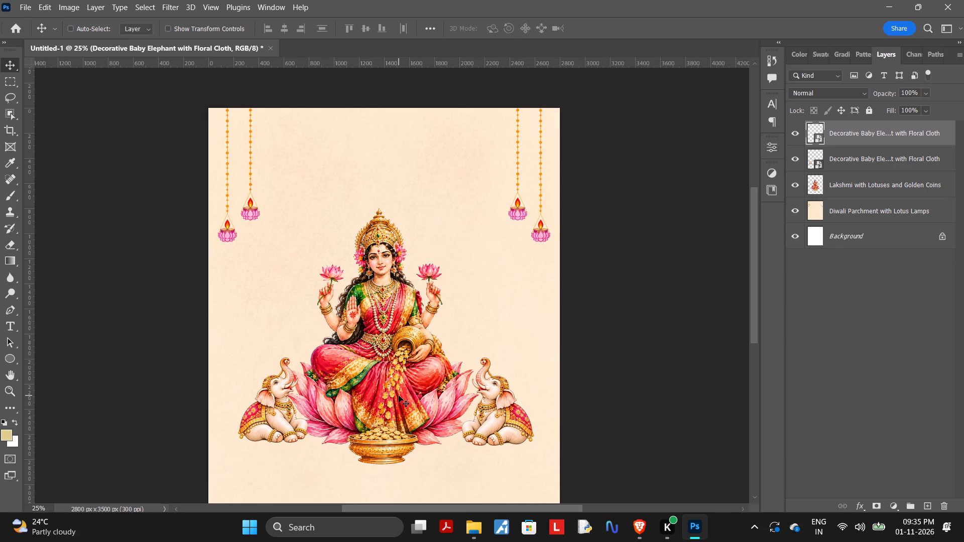
click(476, 426)
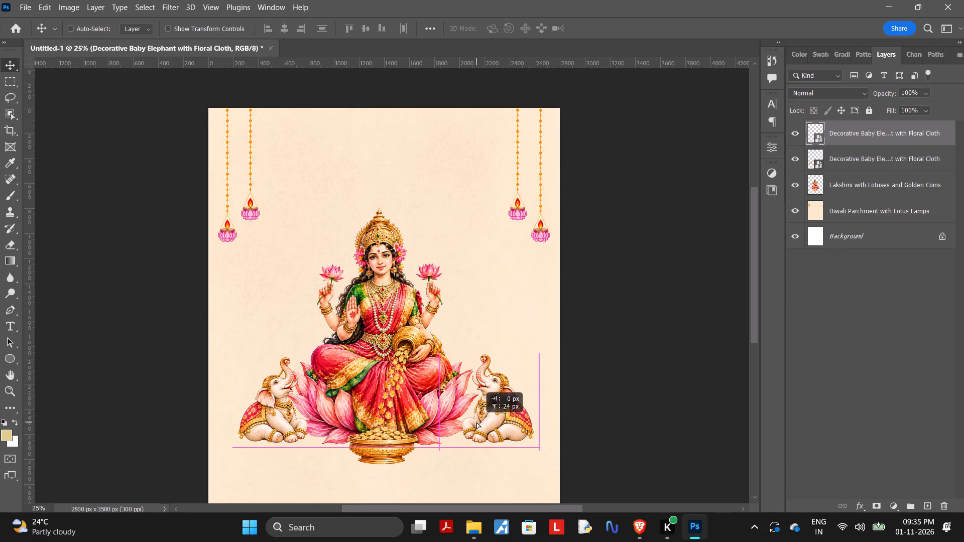
Reposition the Lakshmi figure horizontally with small moves and nudges so she sits centred between the two elephants.
click(873, 191)
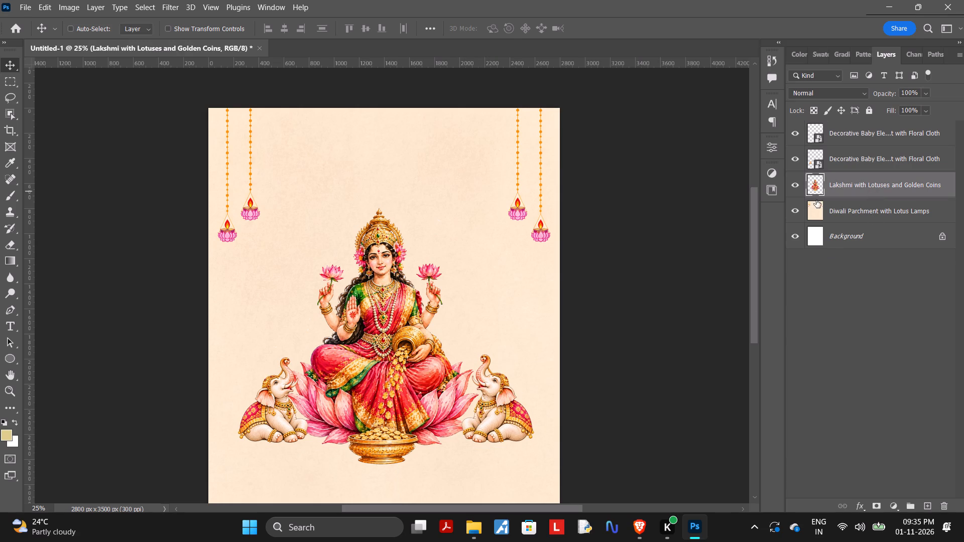
click(381, 376)
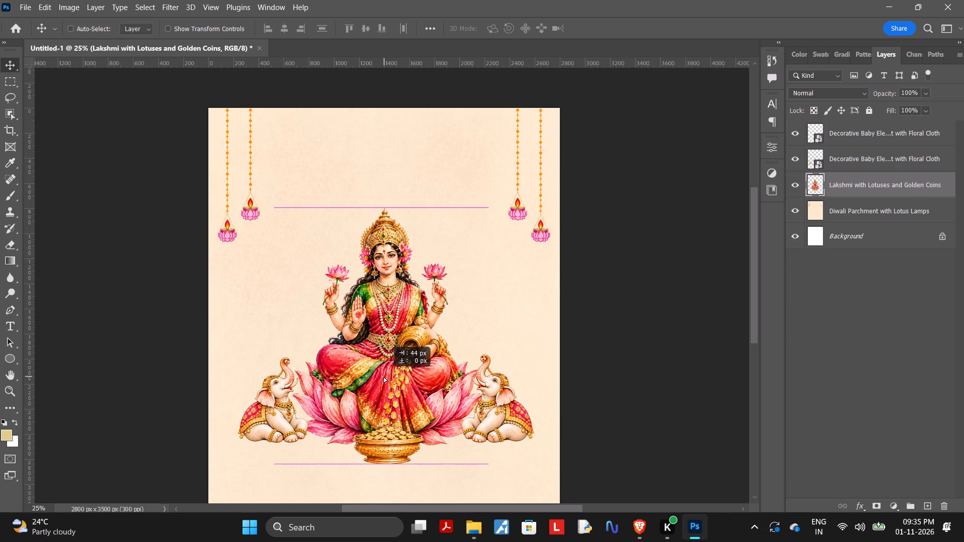
drag(382, 377, 376, 376)
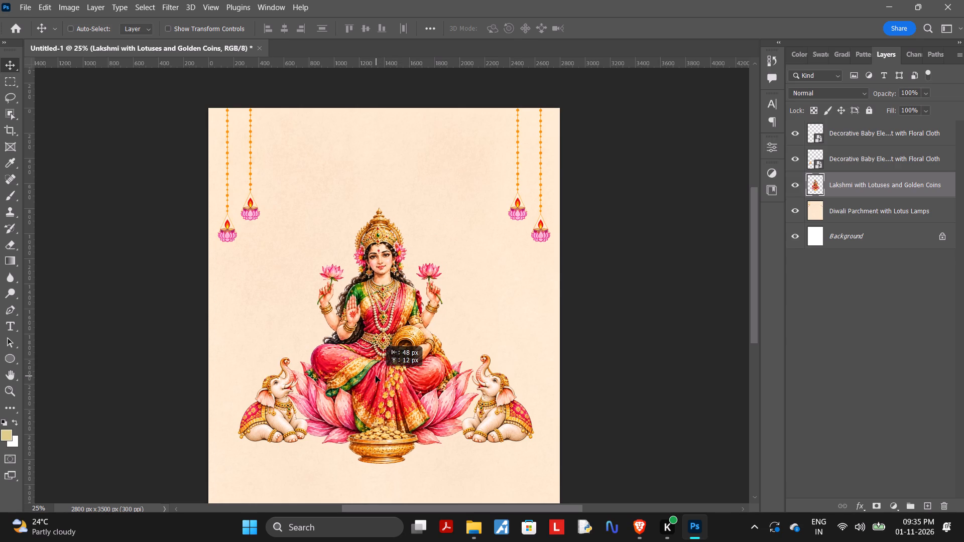
drag(376, 376, 377, 378)
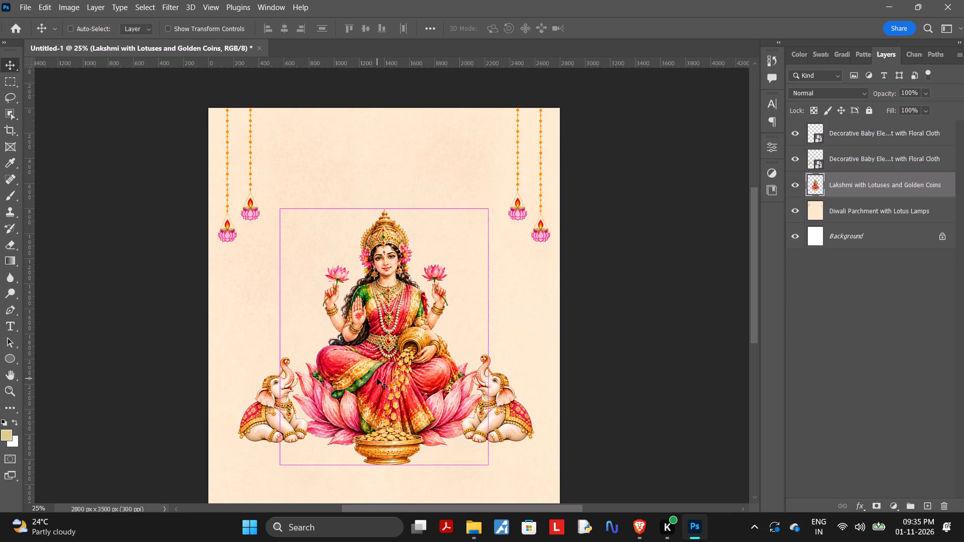
key(Left)
key(Left)
key(Left)
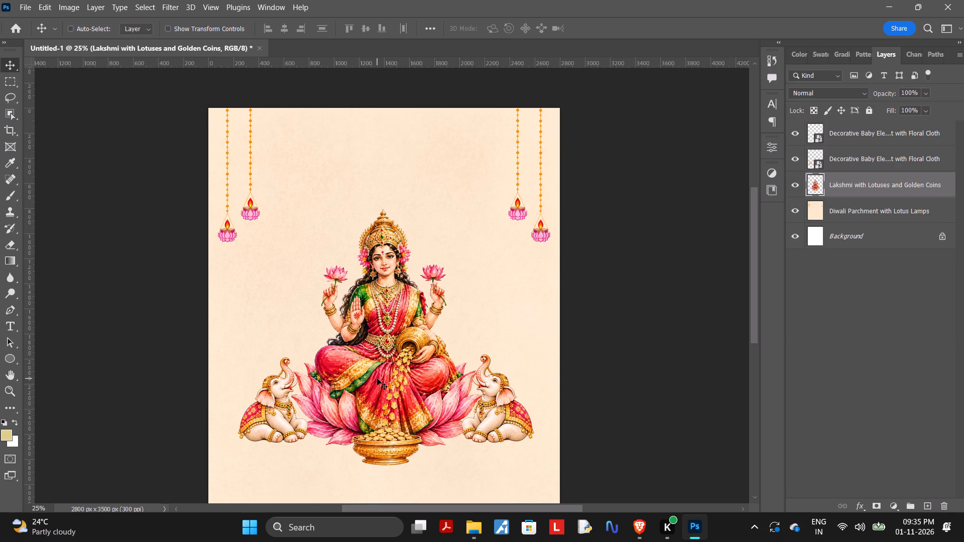
click(646, 380)
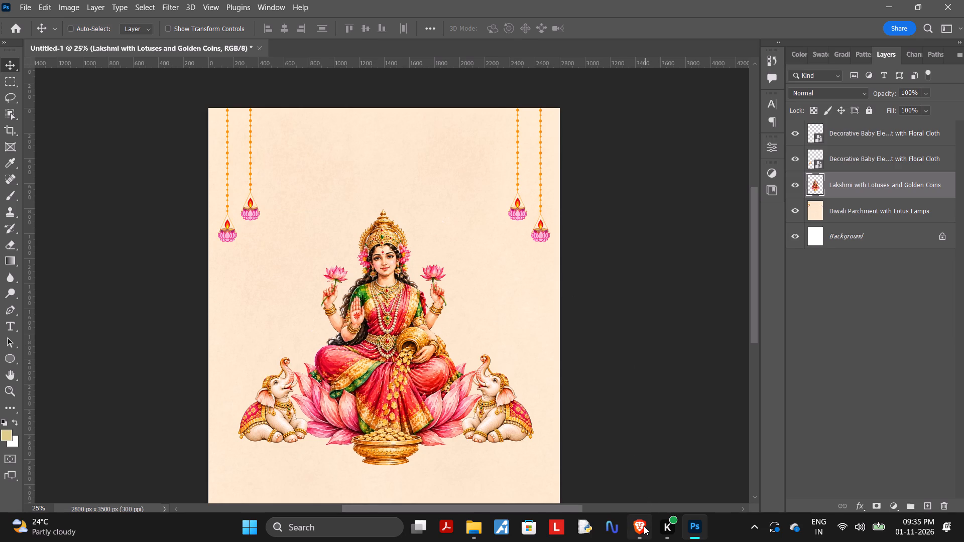
Switch to the browser and look through the Pinterest pins related to the Lakshmi Devi artwork for poster references.
click(641, 528)
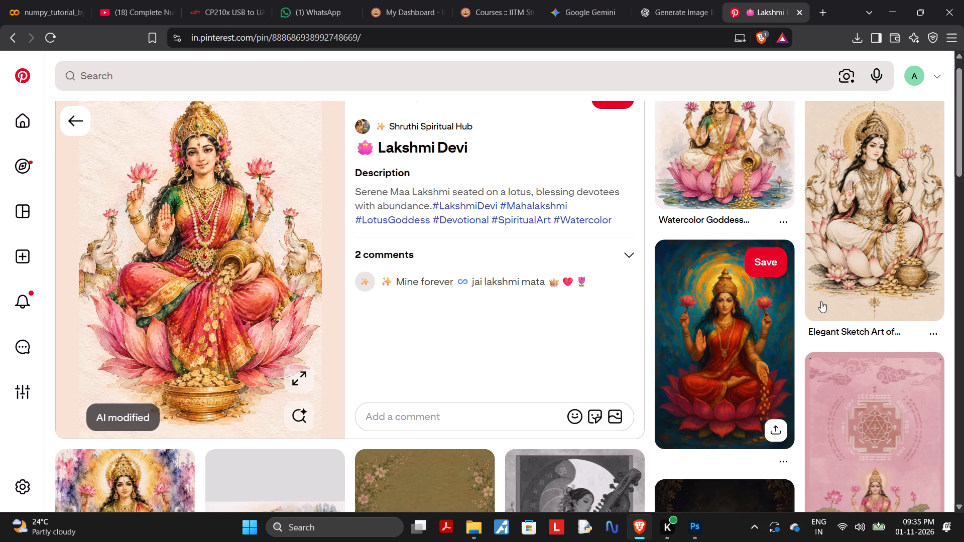
scroll(792, 340, up, 2)
scroll(792, 340, down, 3)
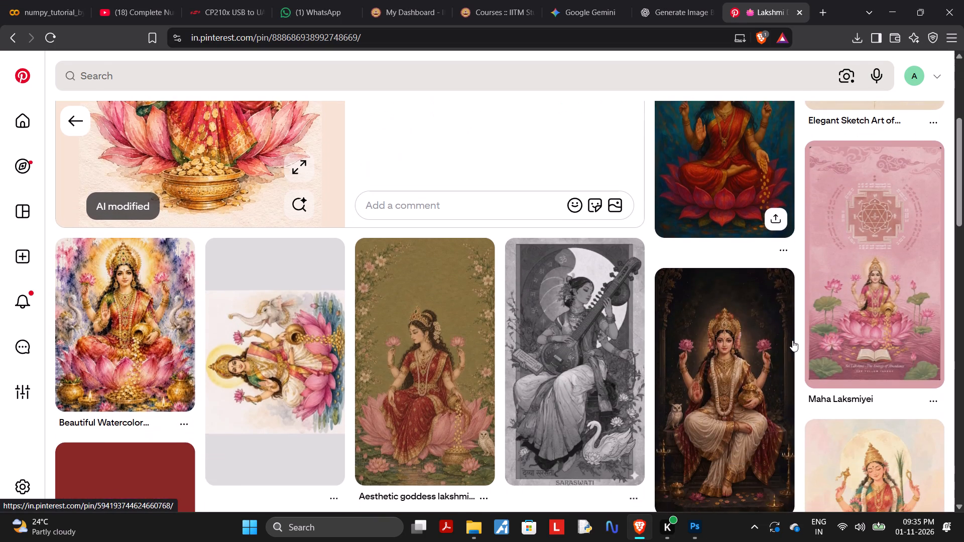
scroll(792, 340, down, 2)
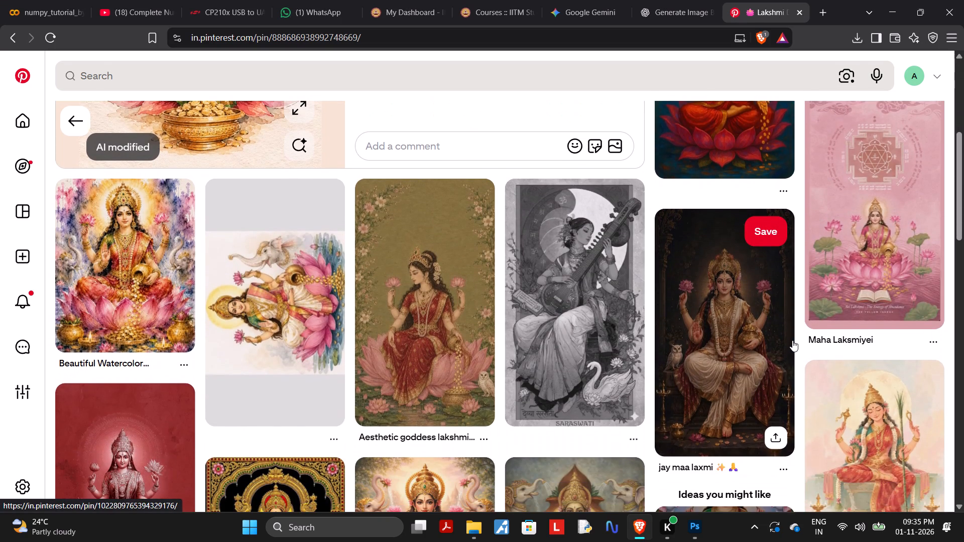
scroll(792, 340, up, 3)
scroll(792, 340, down, 6)
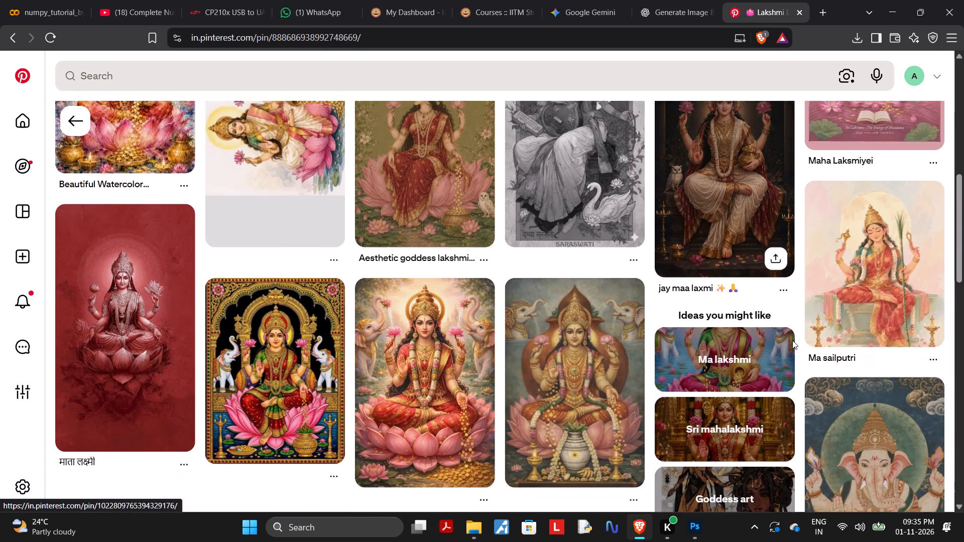
scroll(792, 340, down, 4)
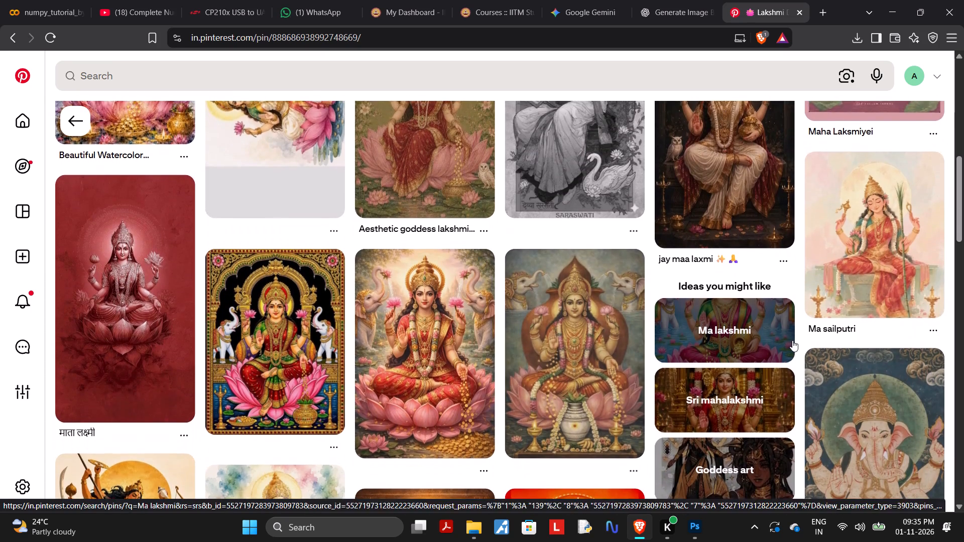
scroll(792, 340, down, 1)
scroll(792, 340, up, 3)
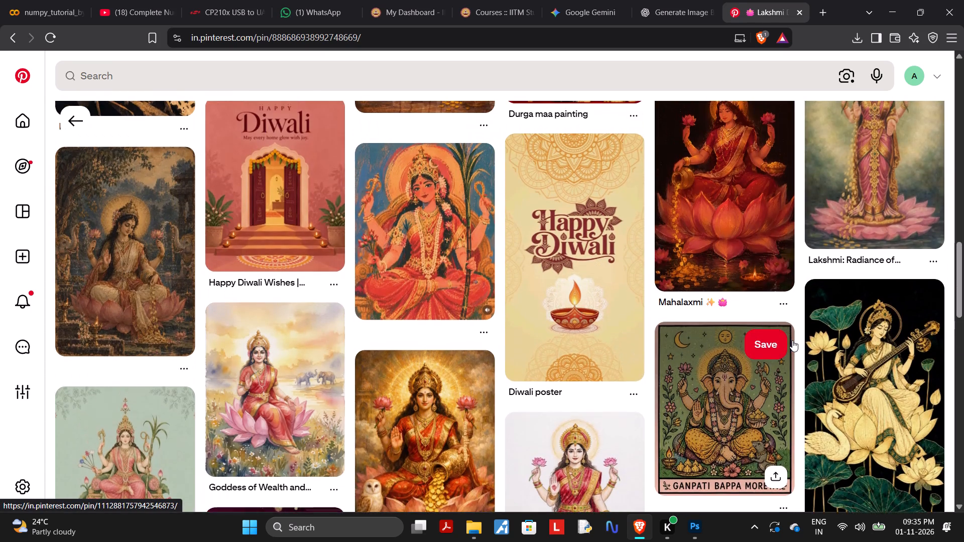
scroll(792, 340, up, 8)
scroll(629, 273, up, 10)
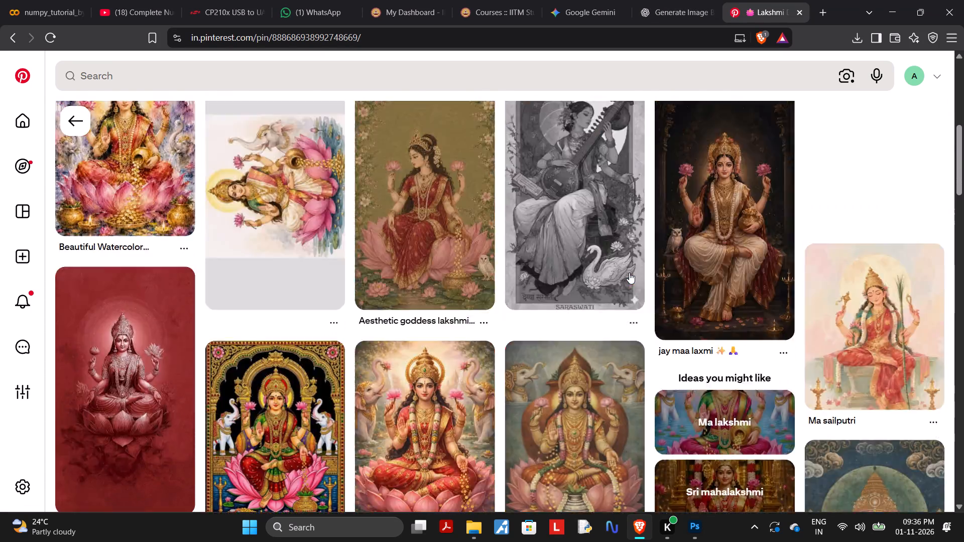
Go back to the Diwali Flyer pin and open the red-lettered Saraswati poster from its related pins.
click(85, 125)
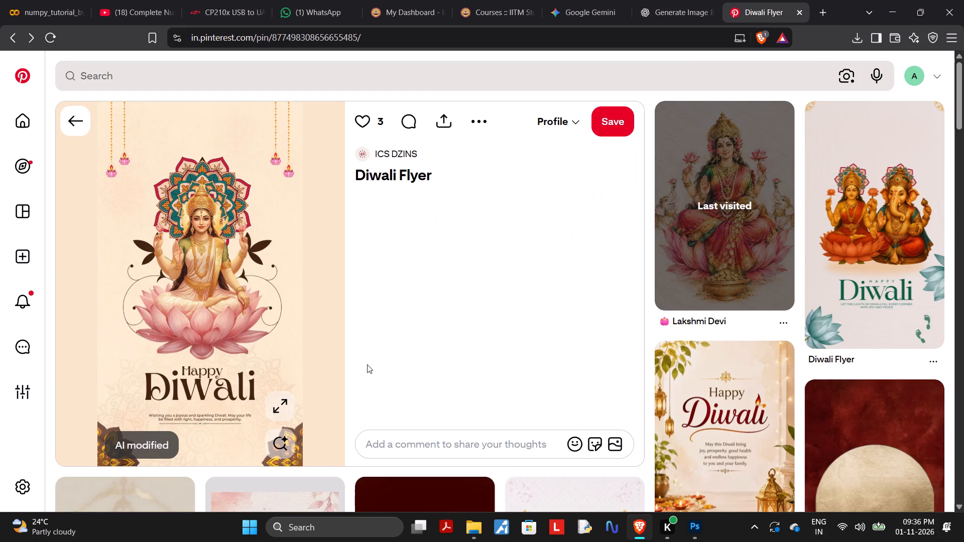
scroll(657, 390, down, 1)
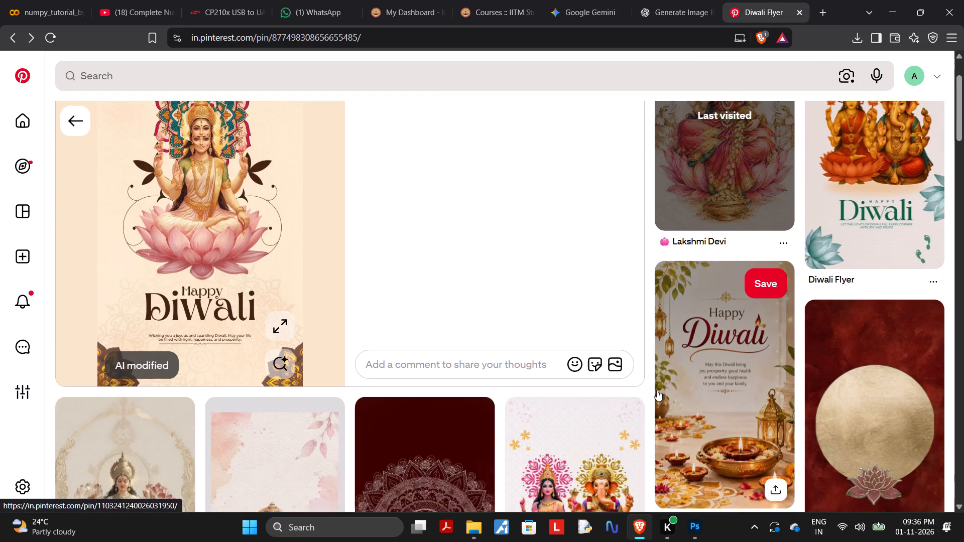
scroll(657, 390, down, 3)
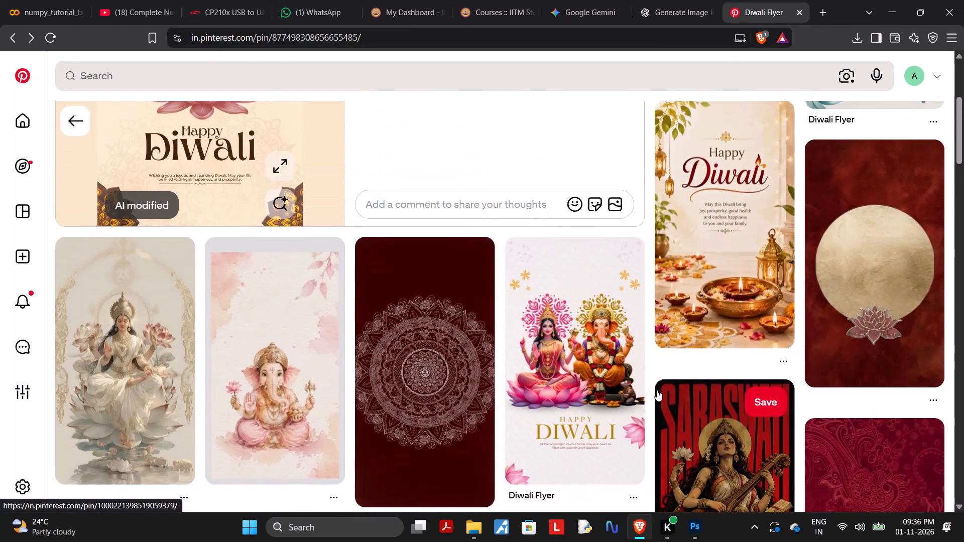
scroll(657, 390, down, 1)
click(717, 297)
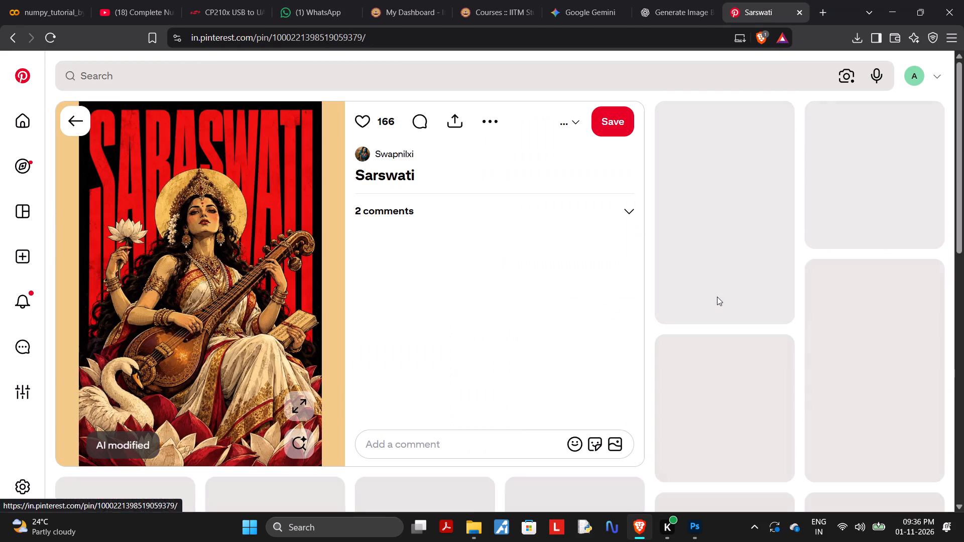
scroll(677, 389, down, 2)
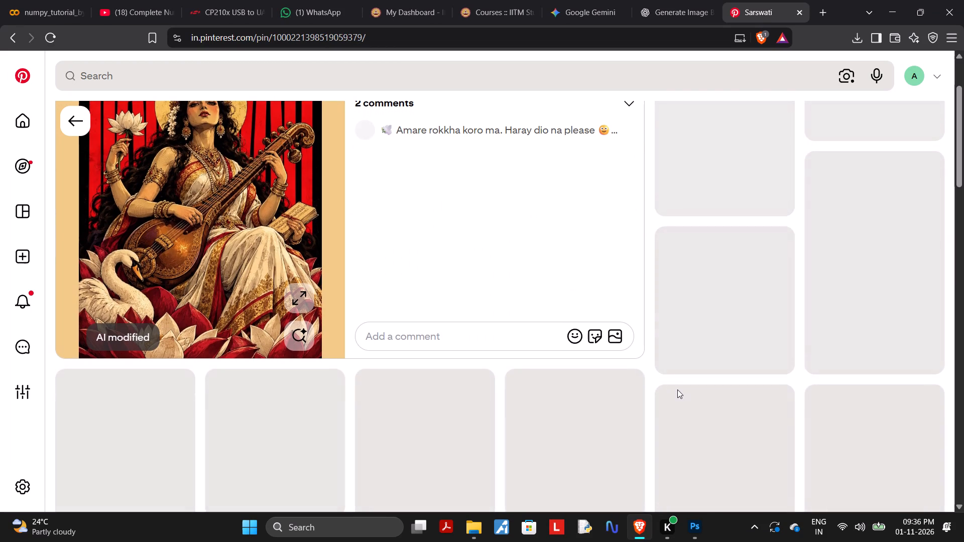
scroll(677, 389, up, 4)
scroll(677, 389, down, 1)
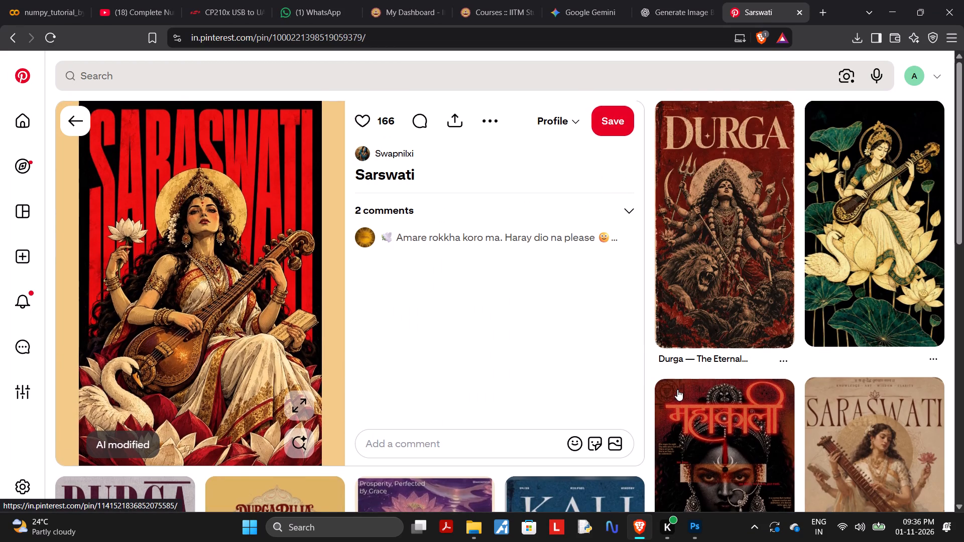
scroll(677, 389, down, 3)
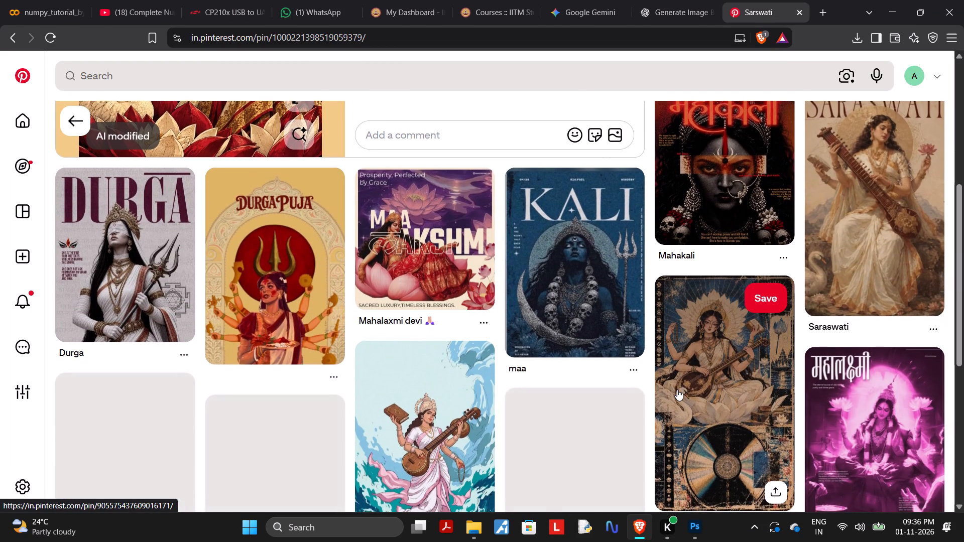
scroll(677, 389, down, 2)
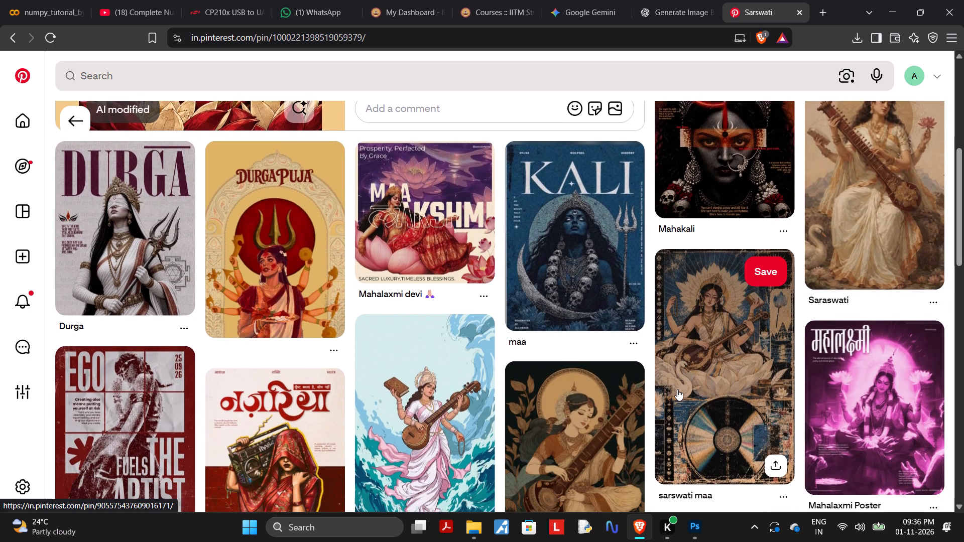
scroll(677, 389, down, 1)
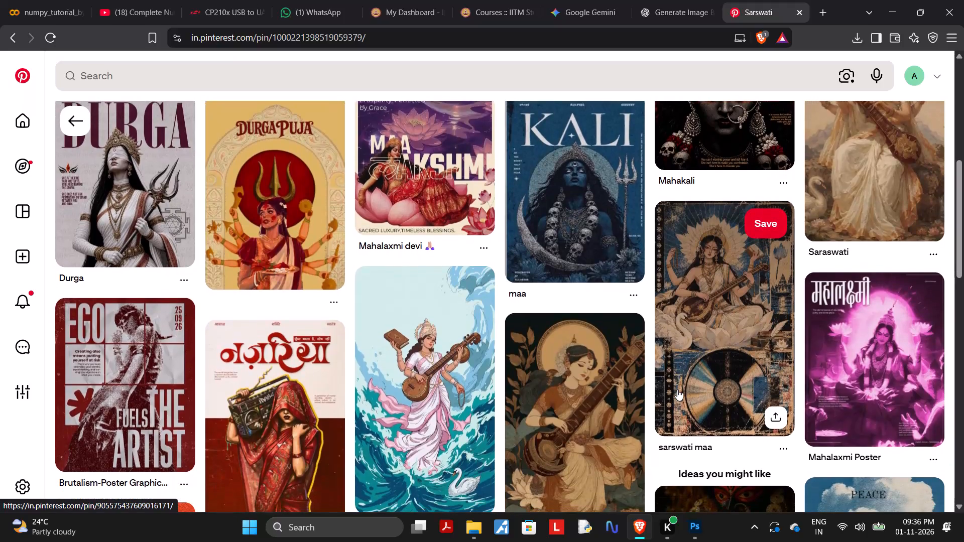
scroll(677, 389, down, 1)
scroll(677, 389, up, 4)
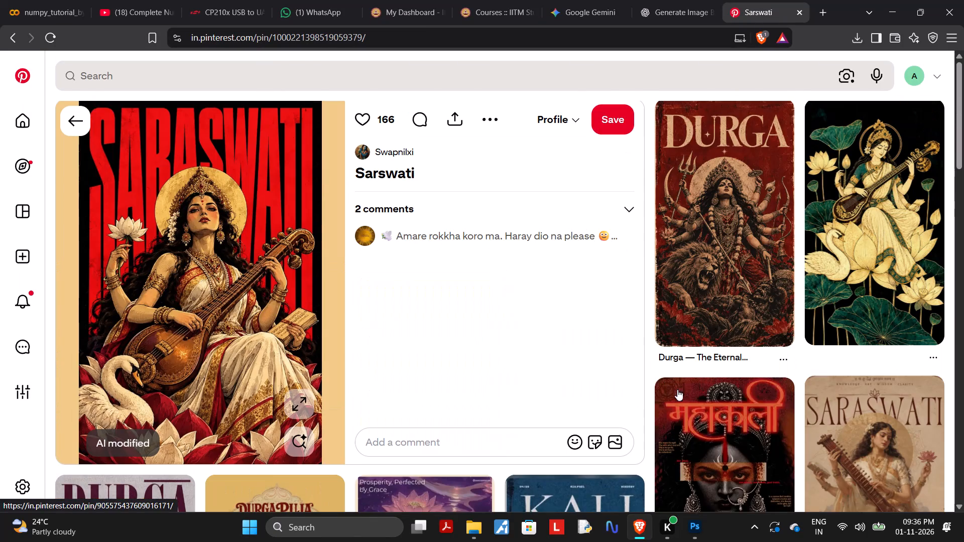
scroll(502, 333, down, 2)
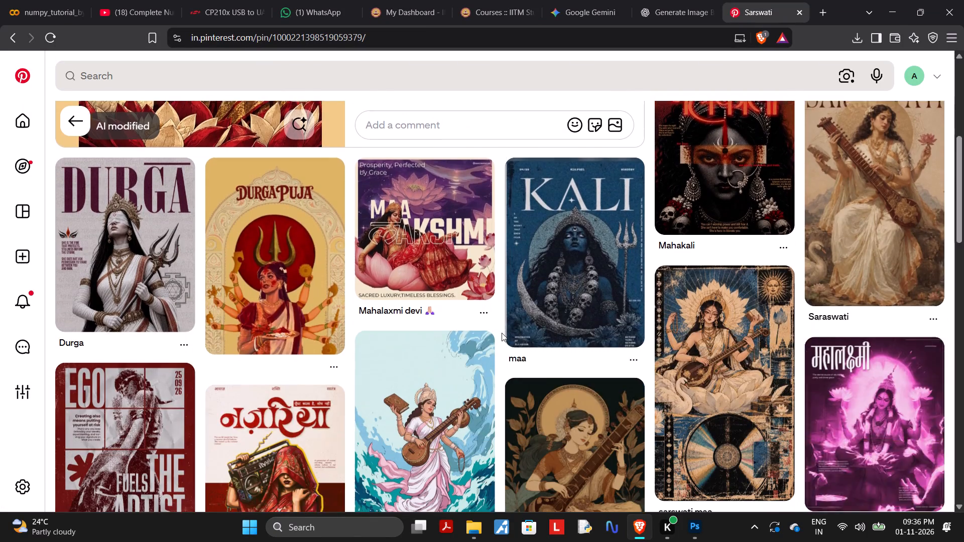
scroll(502, 333, down, 4)
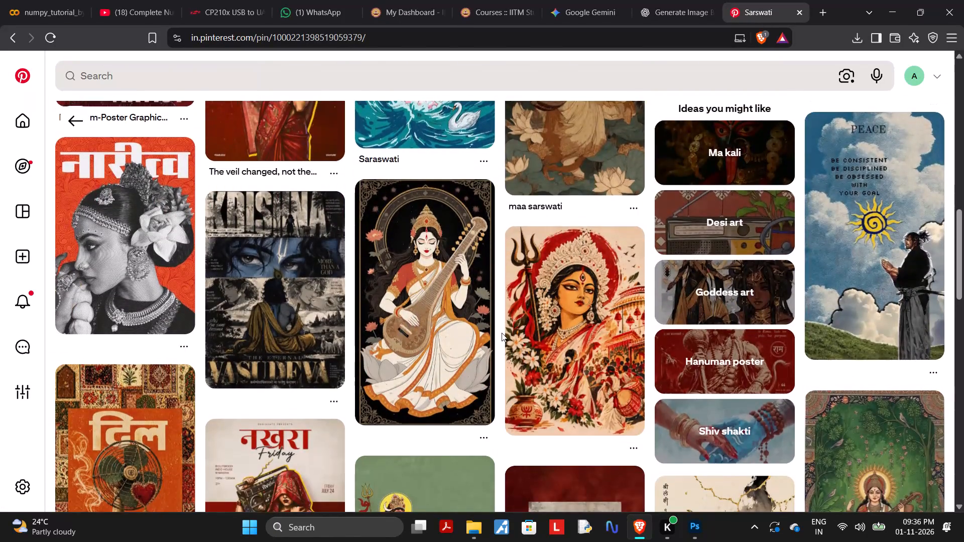
scroll(502, 333, down, 5)
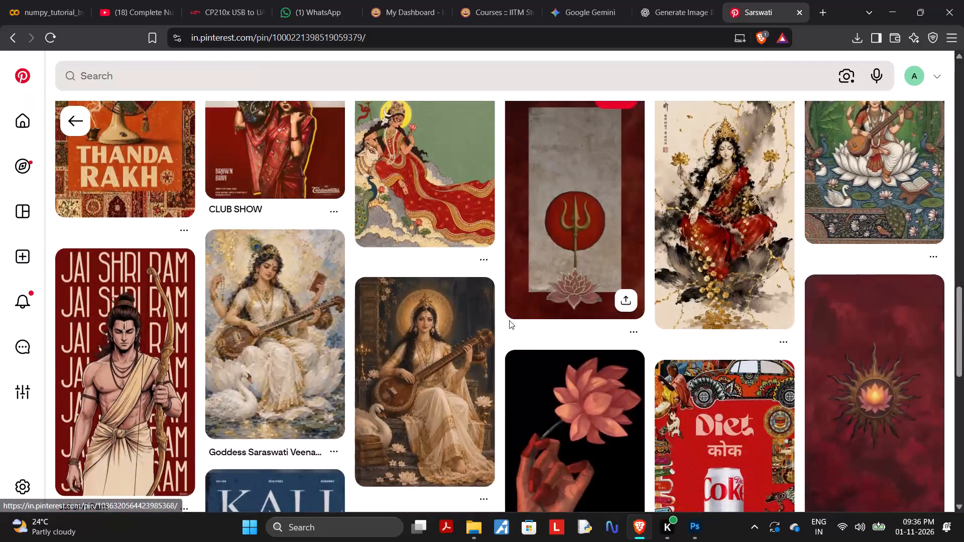
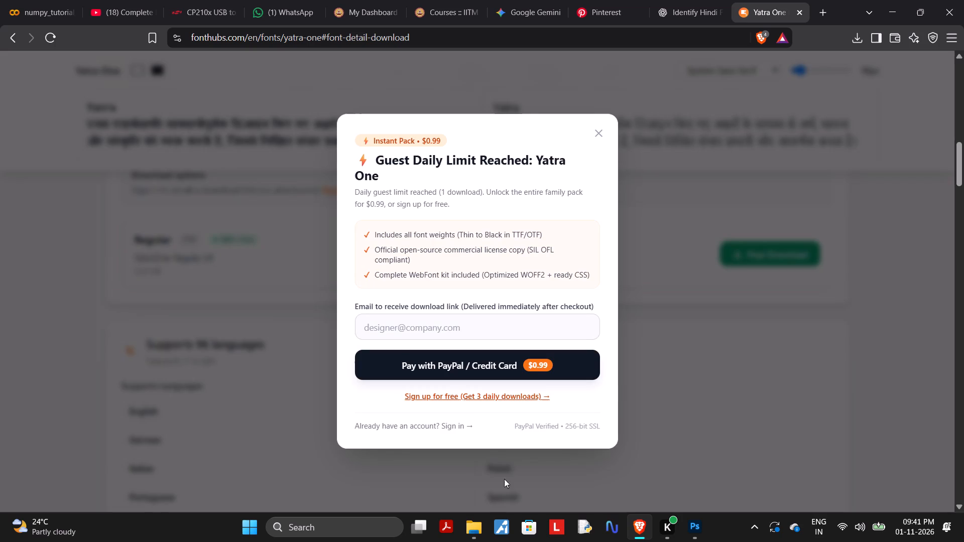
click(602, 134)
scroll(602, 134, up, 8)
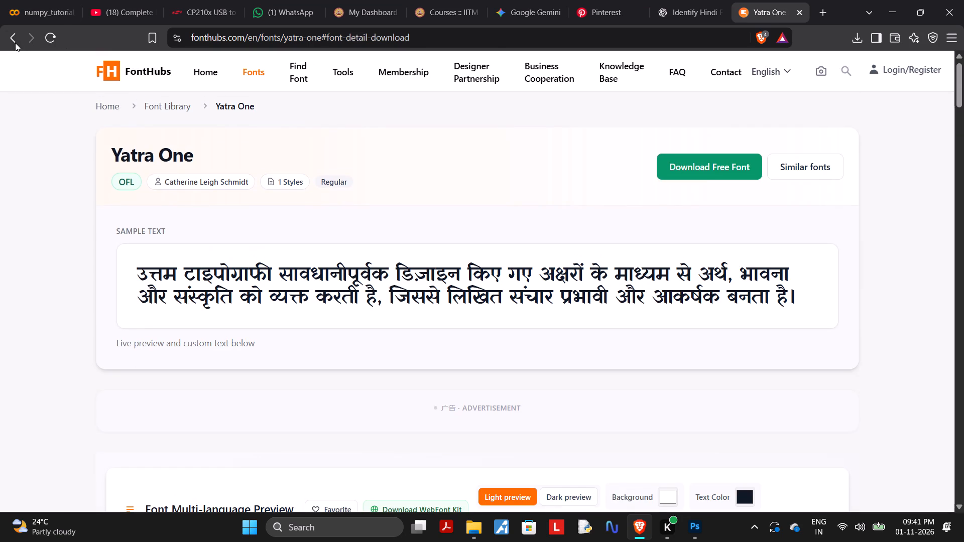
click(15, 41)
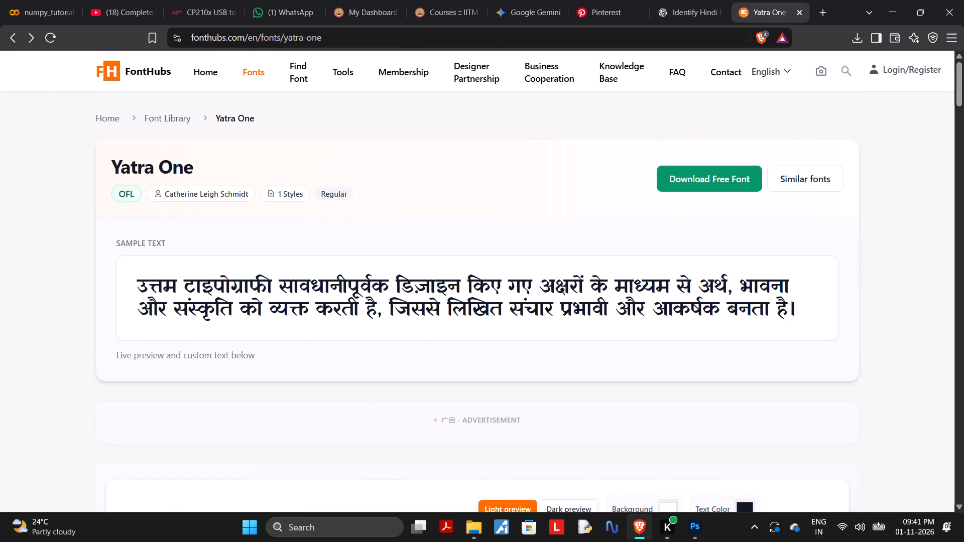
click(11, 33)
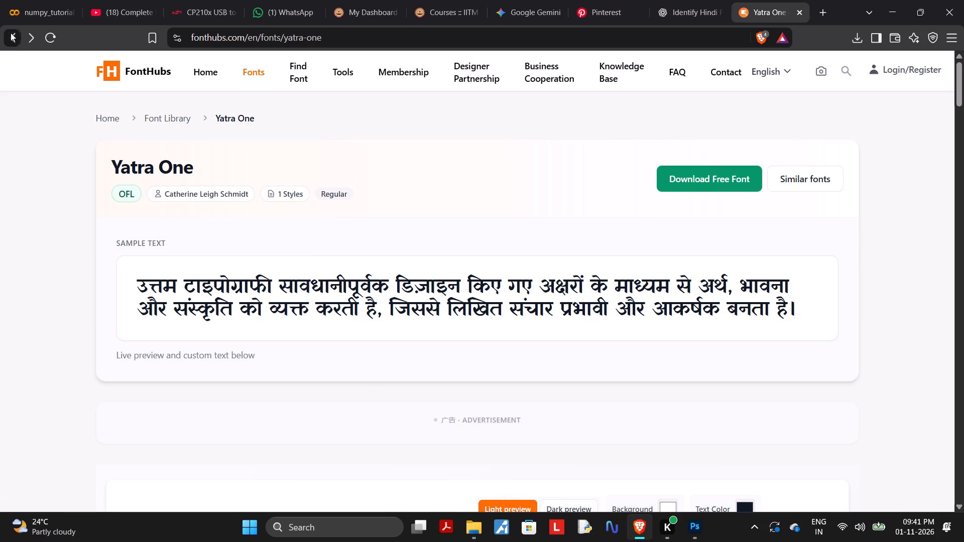
Open Yatra One on Google Fonts, add it to the font selection and download all selected families.
scroll(169, 434, down, 1)
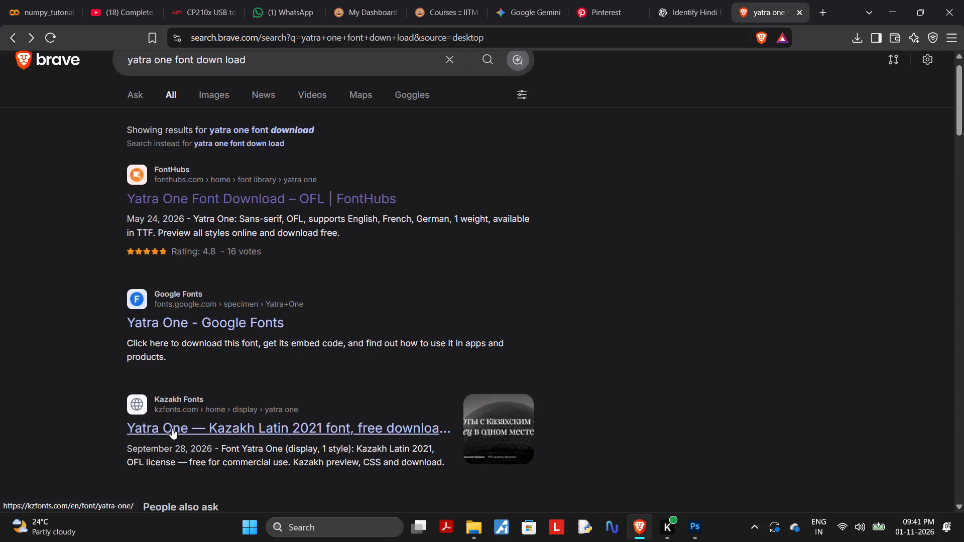
click(197, 329)
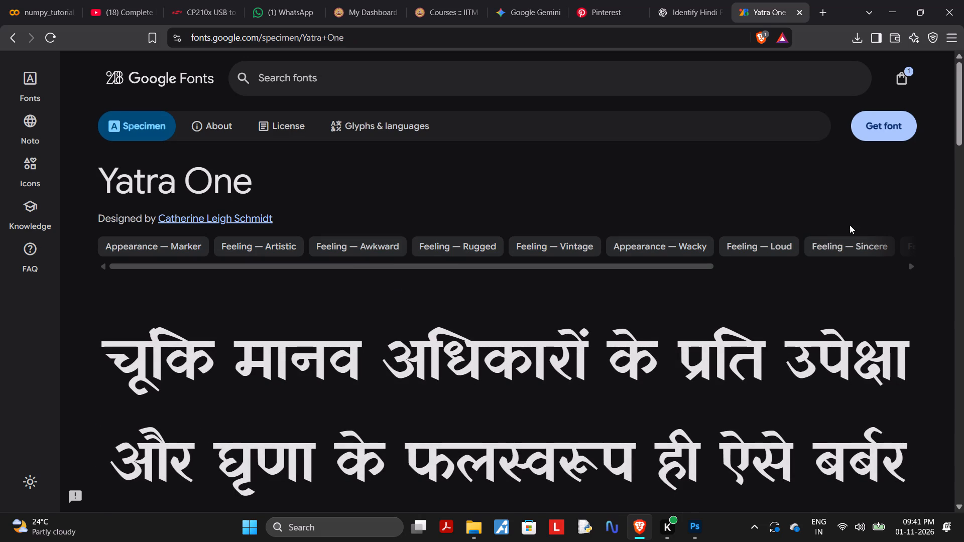
click(889, 131)
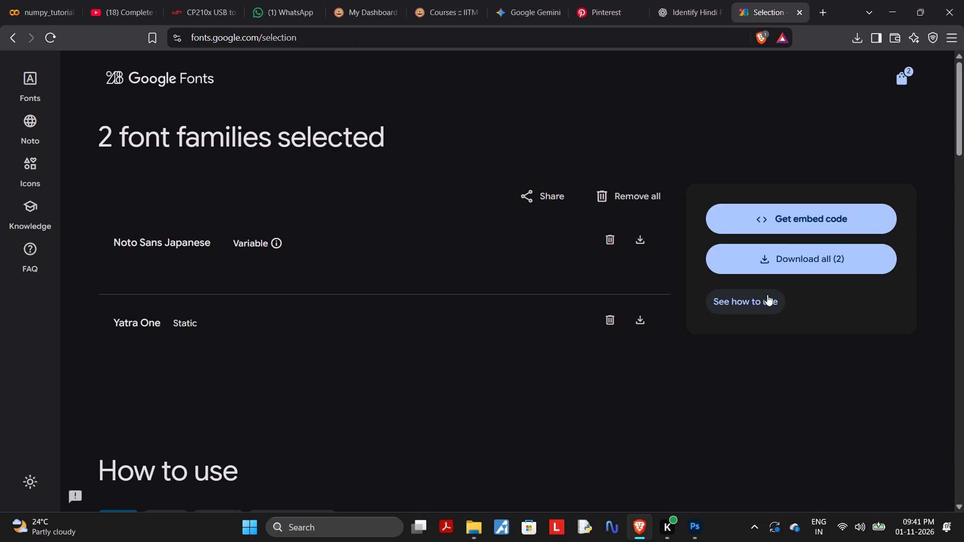
click(796, 260)
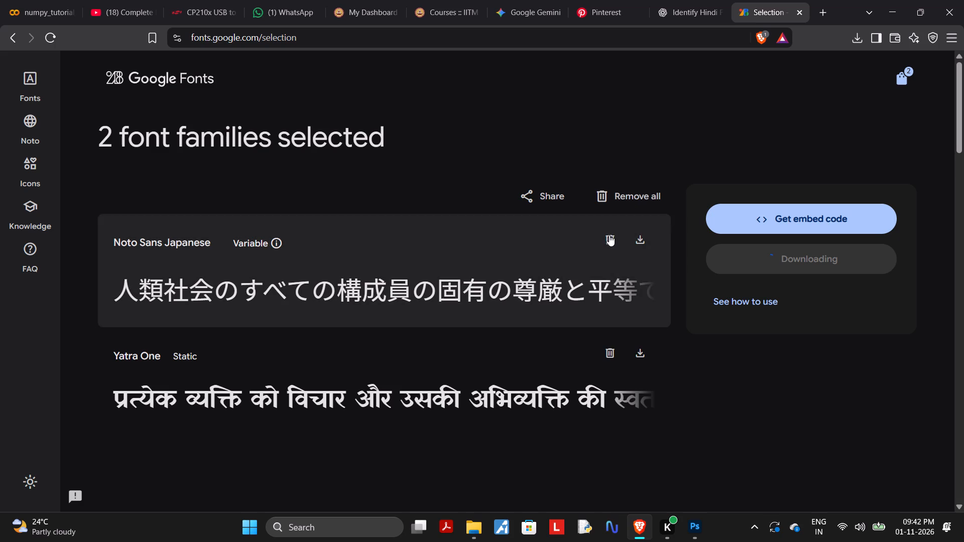
Remove Noto Sans Japanese from the Google Fonts selection.
click(609, 235)
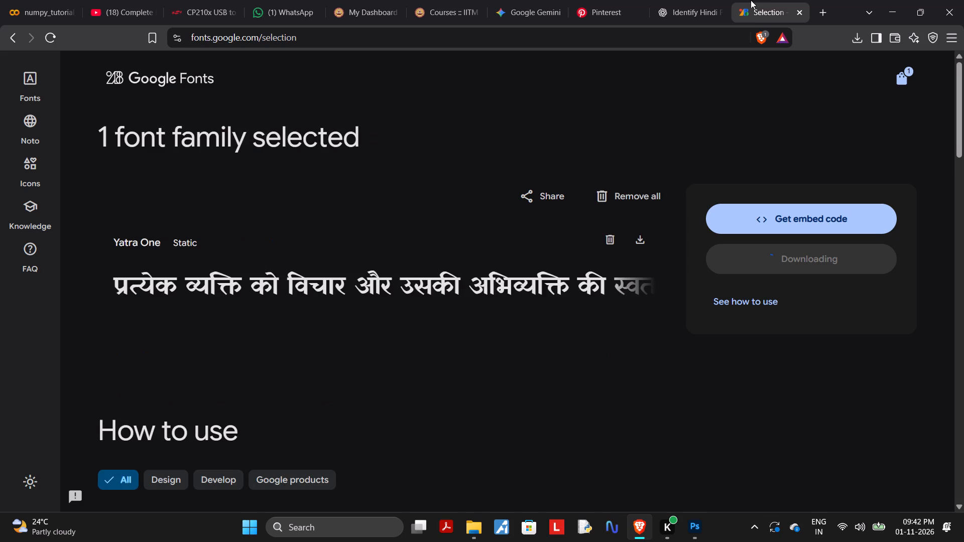
Search Google Fonts for "tiro dev", open the Tiro Devanagari Hindi family and look over its specimen.
click(702, 1)
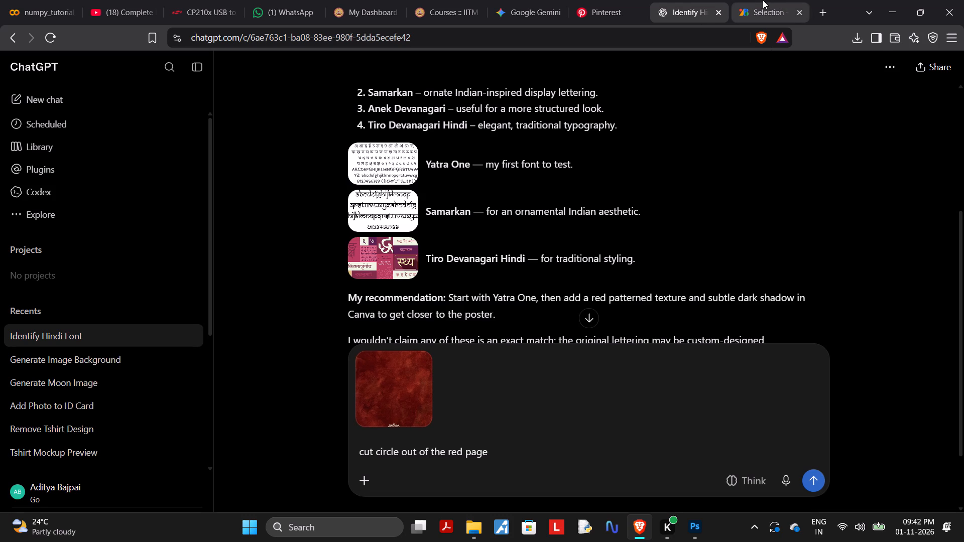
click(758, 1)
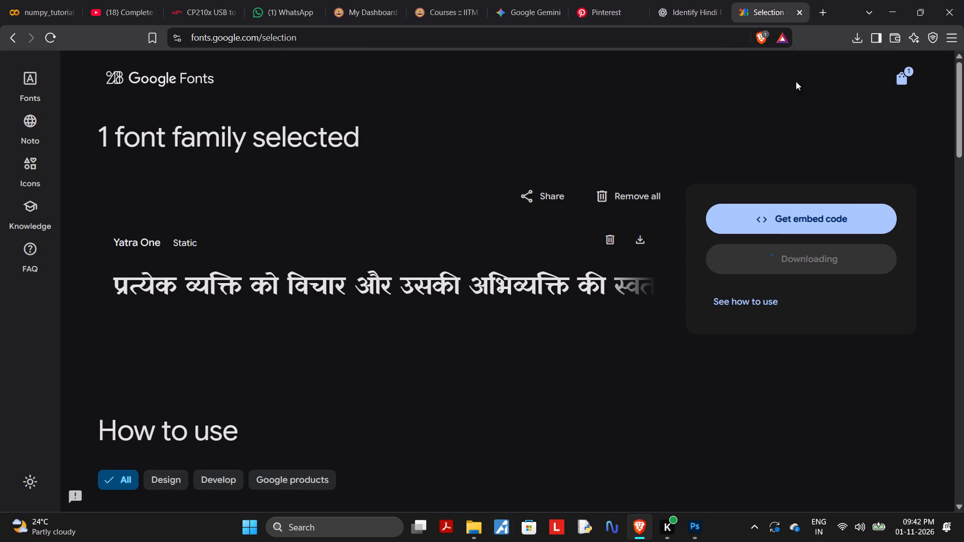
scroll(531, 280, up, 3)
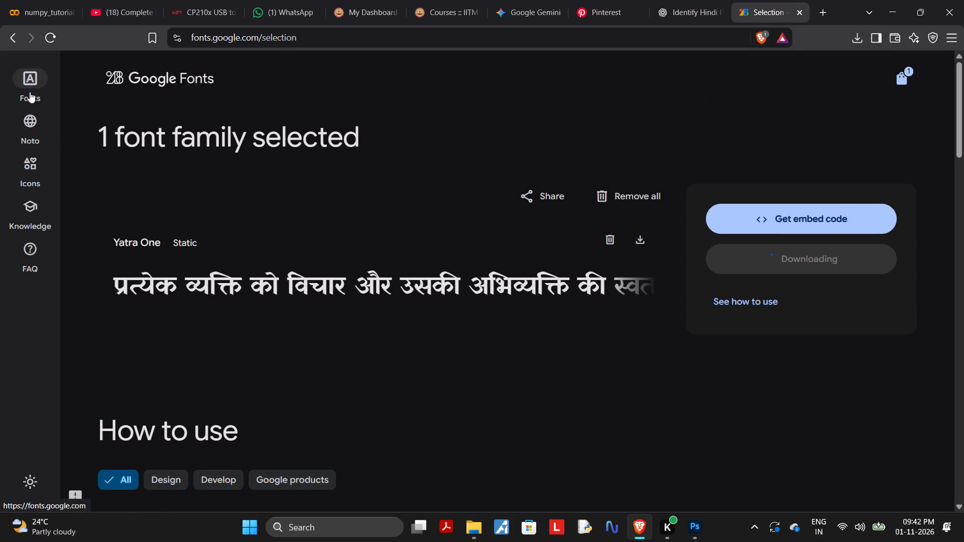
click(30, 92)
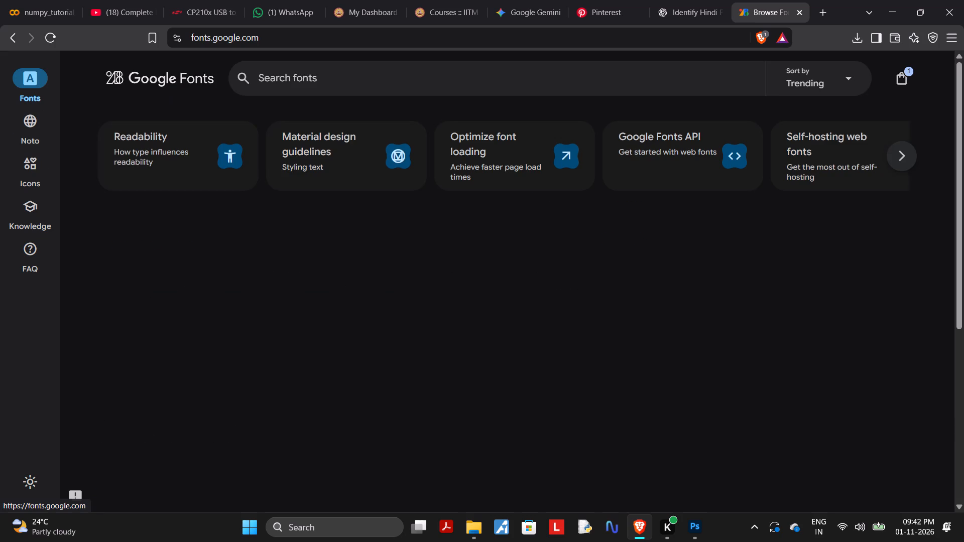
click(333, 75)
text(tiro dev)
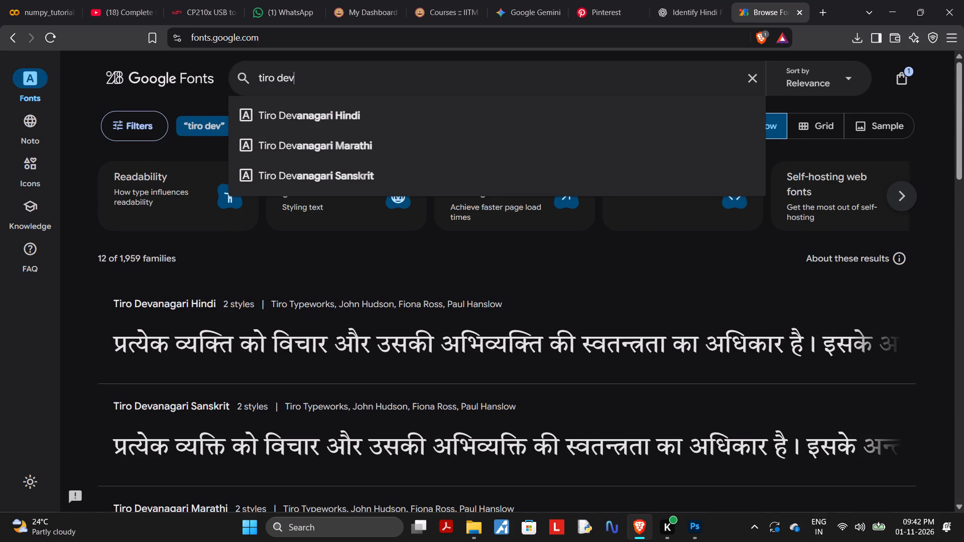
click(322, 108)
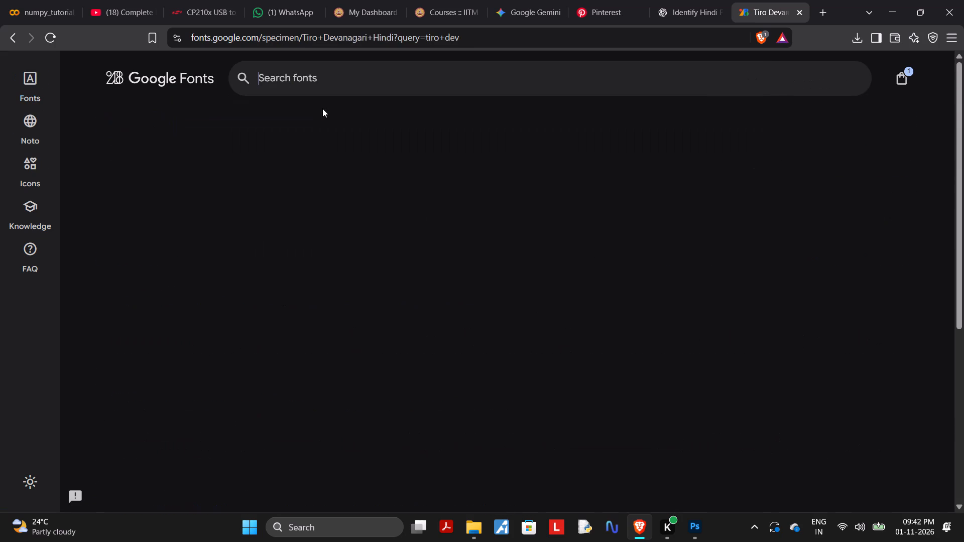
scroll(403, 323, down, 1)
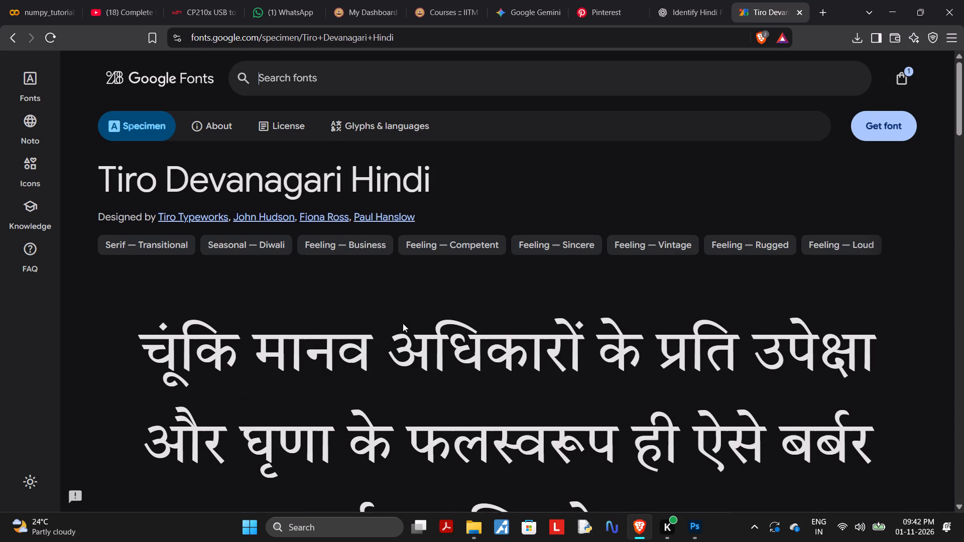
scroll(403, 323, down, 10)
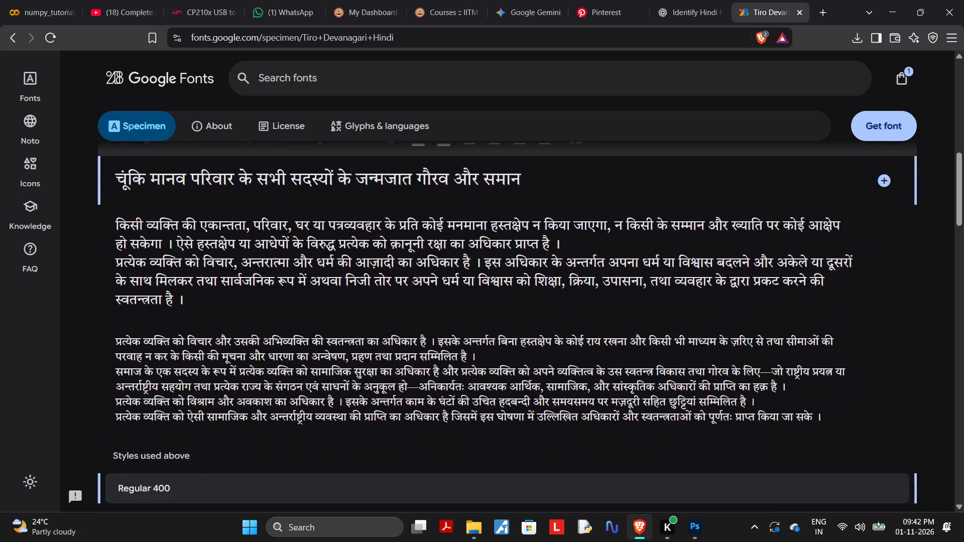
scroll(403, 323, down, 2)
scroll(403, 323, up, 7)
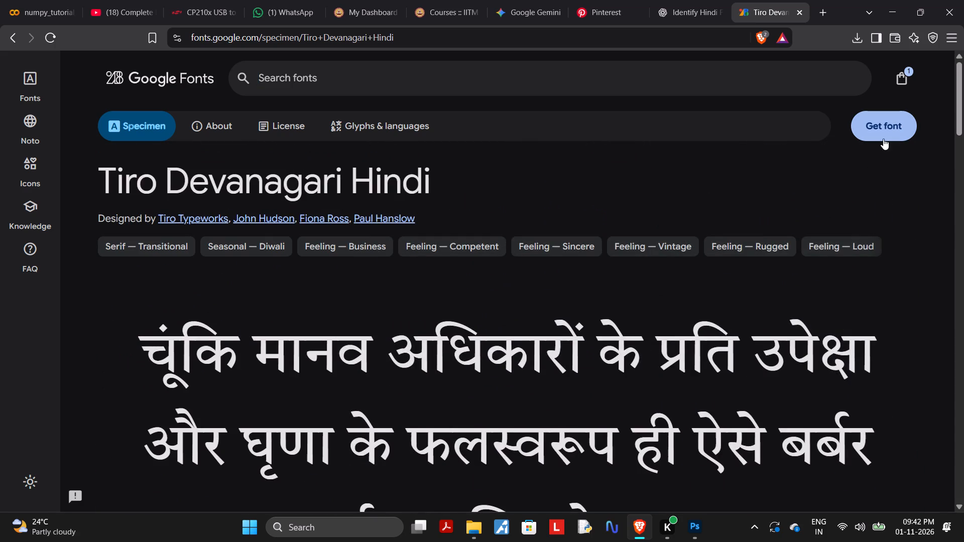
Add Tiro Devanagari Hindi to the selection in place of Yatra One and save its ZIP as Tiro_Devanagari_Hindi in New folder.
click(883, 132)
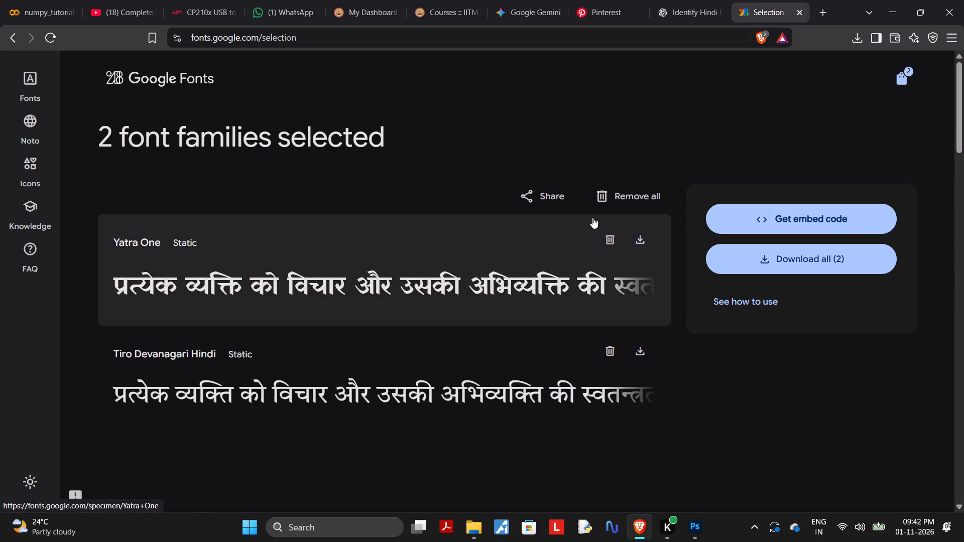
click(610, 240)
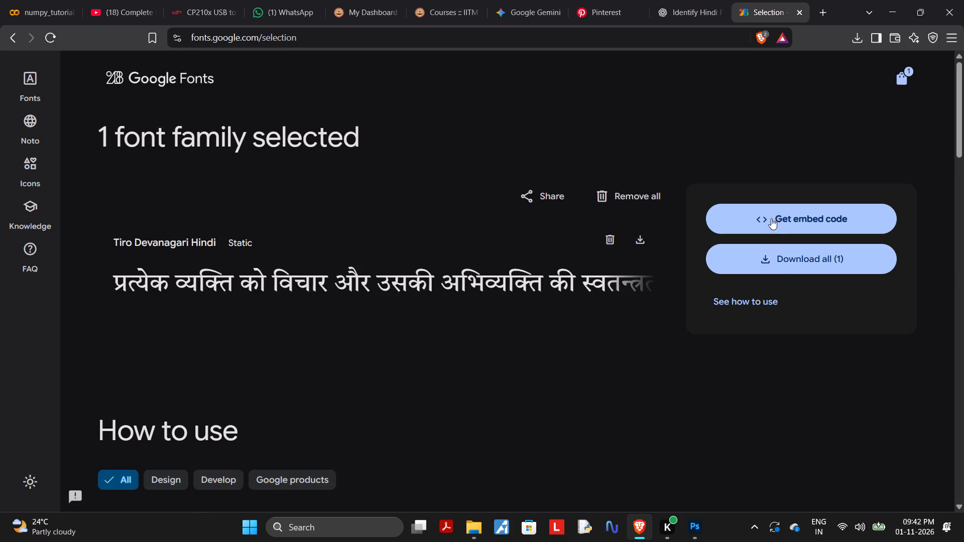
click(783, 274)
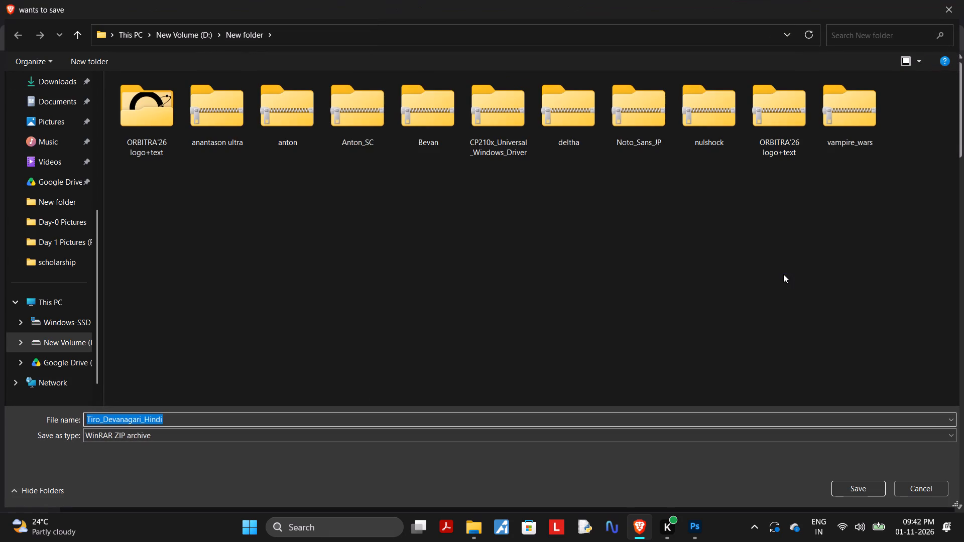
key(Return)
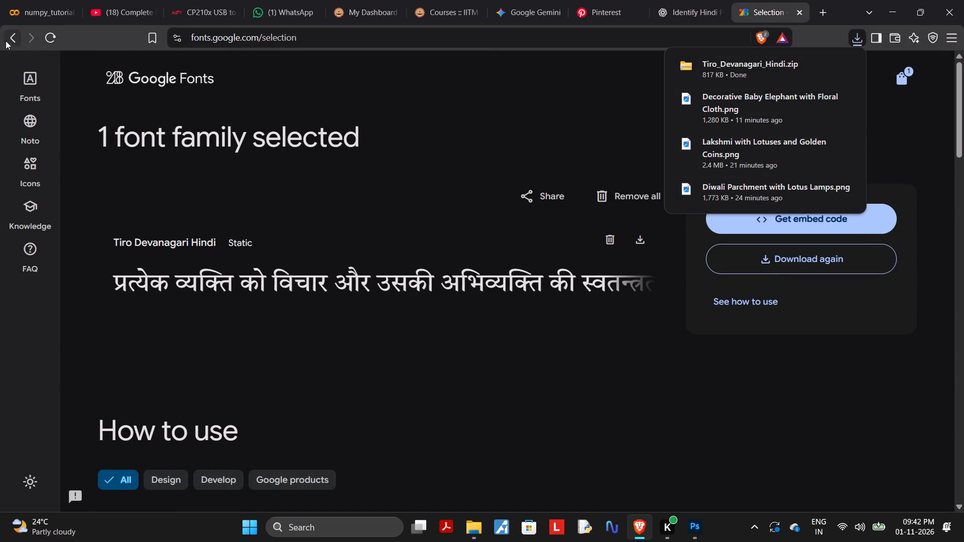
Search the Google Fonts library for "devnagri hindi".
click(34, 91)
click(396, 80)
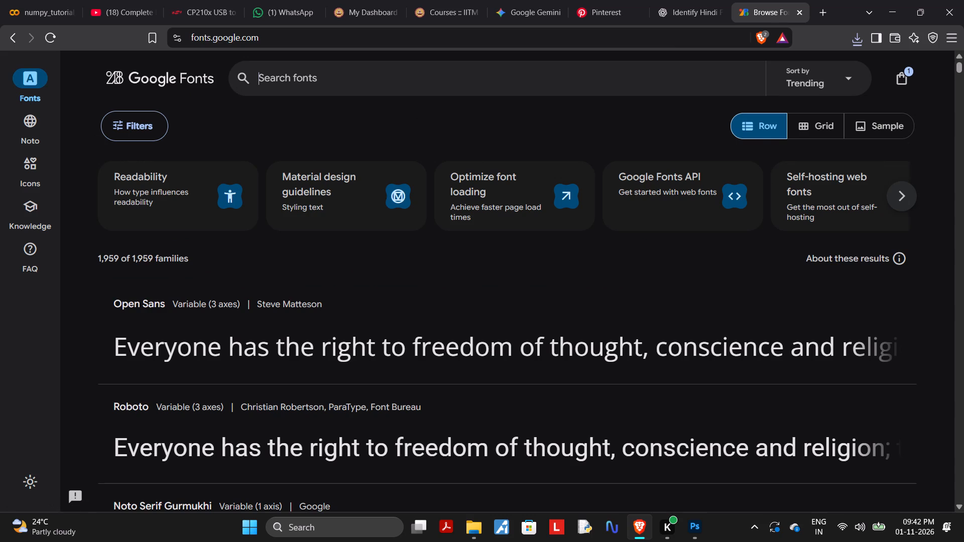
text(devna)
text(gr)
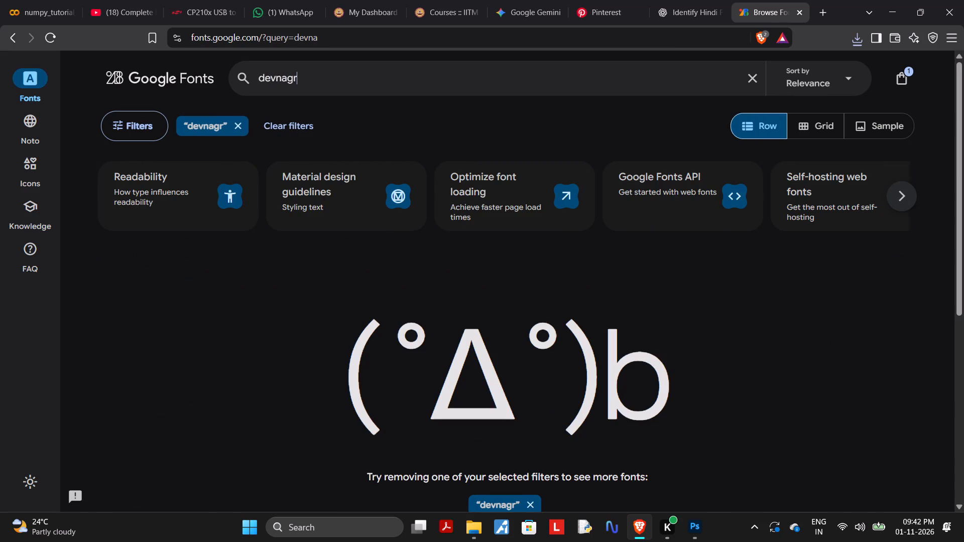
text(i hindi)
key(Return)
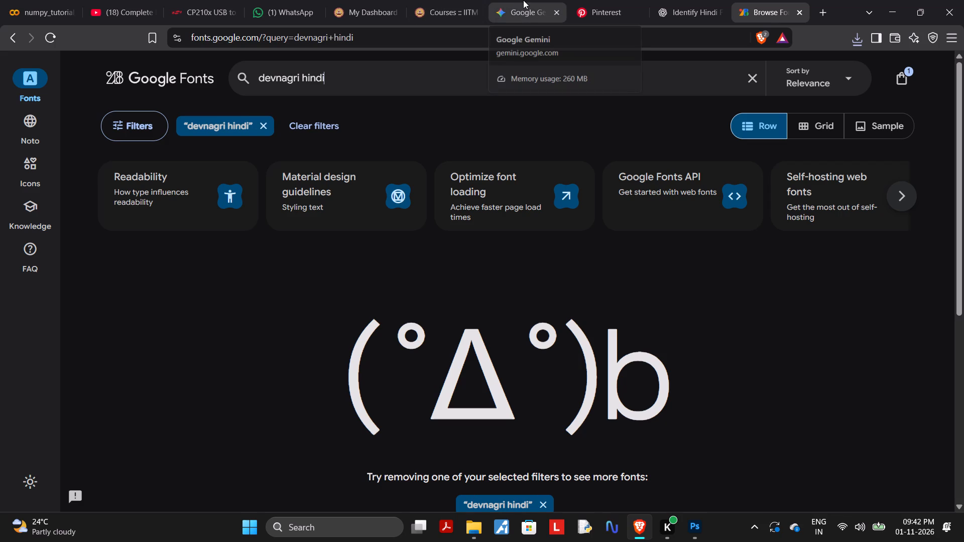
Check the font suggestions in ChatGPT, and search Google Fonts for "yatra" to open the Yatra One family.
click(680, 1)
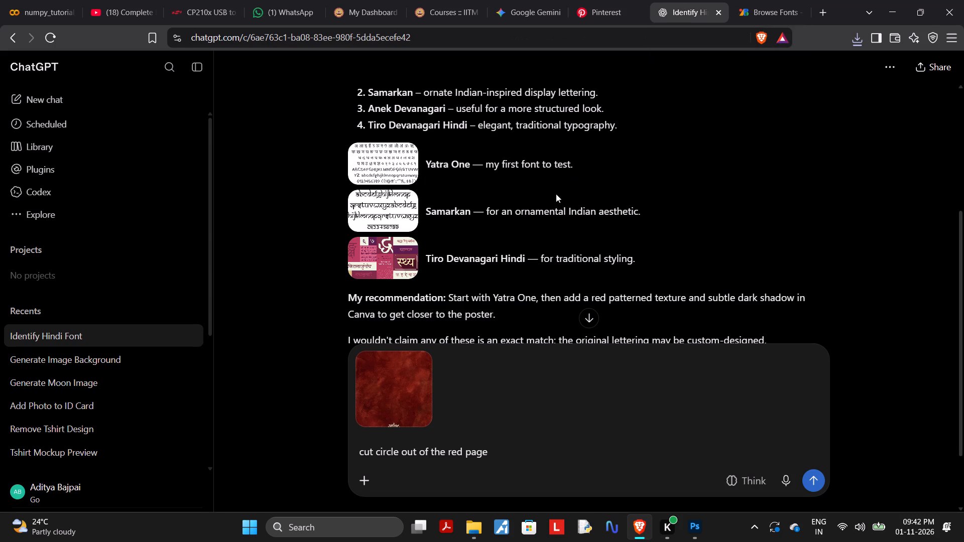
click(751, 6)
drag(392, 71, 221, 64)
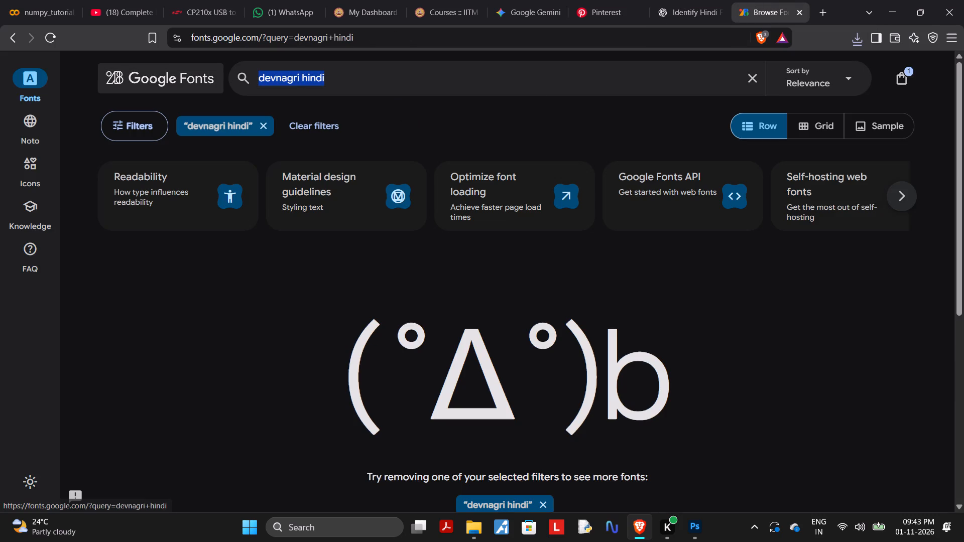
drag(221, 64, 221, 65)
key(BackSpace)
text(yatra)
click(272, 115)
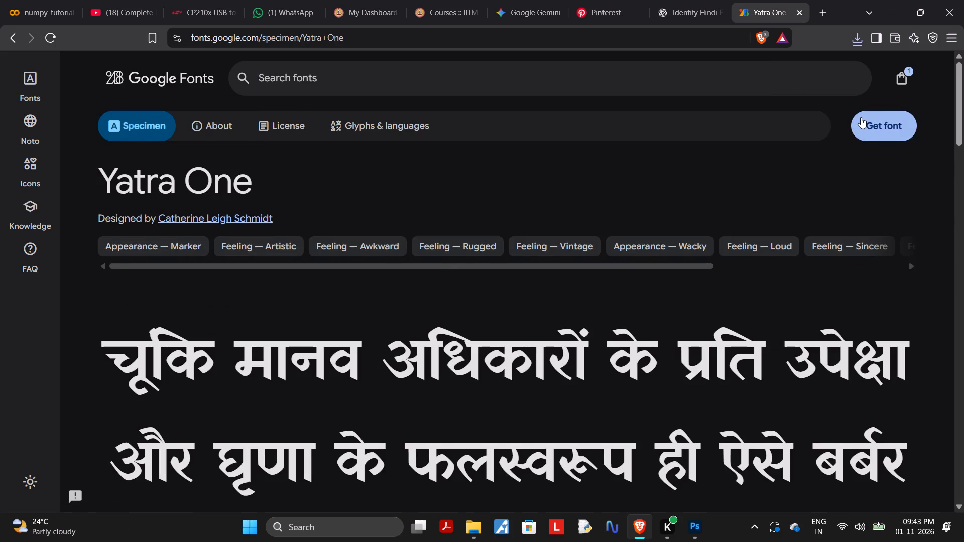
Add Yatra One to the selection in place of Tiro Devanagari Hindi and save its ZIP as Yatra_One in New folder.
click(861, 117)
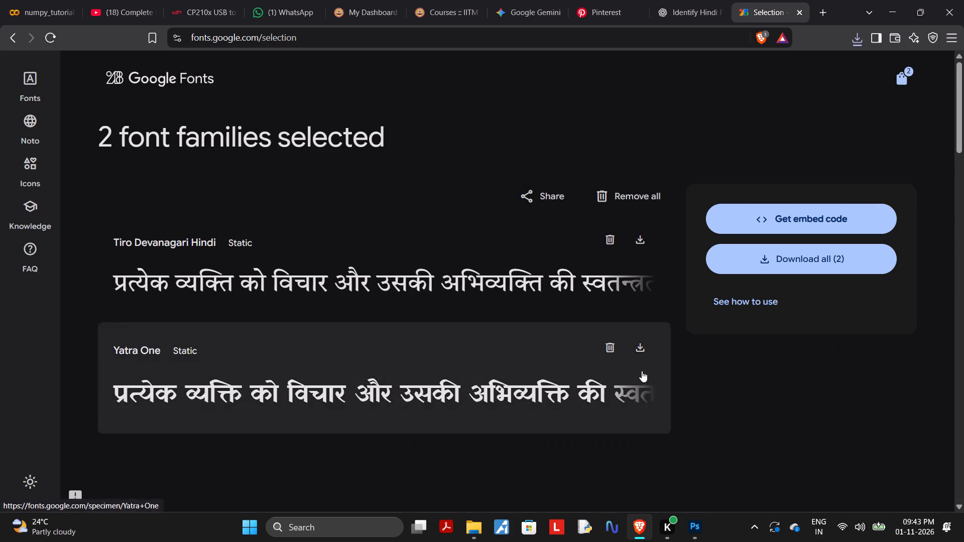
click(606, 231)
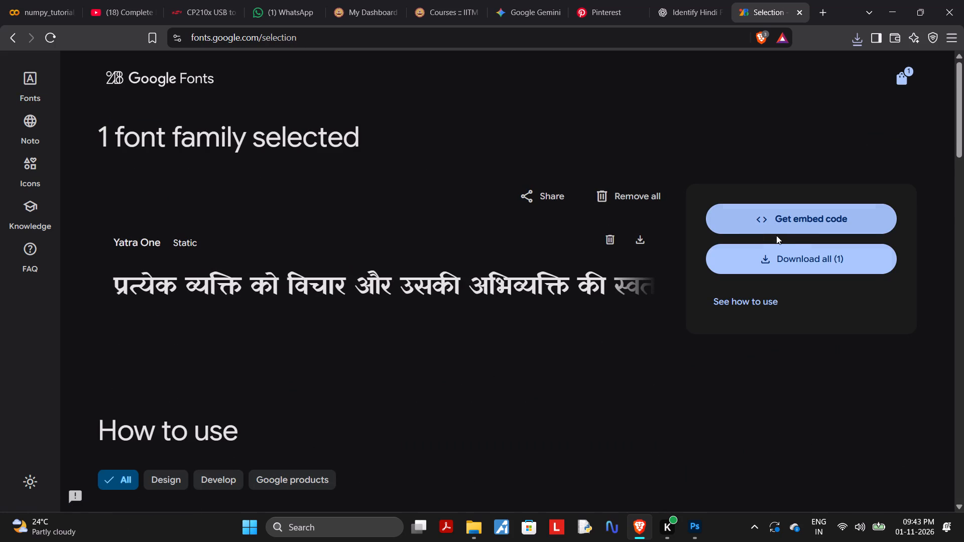
click(786, 250)
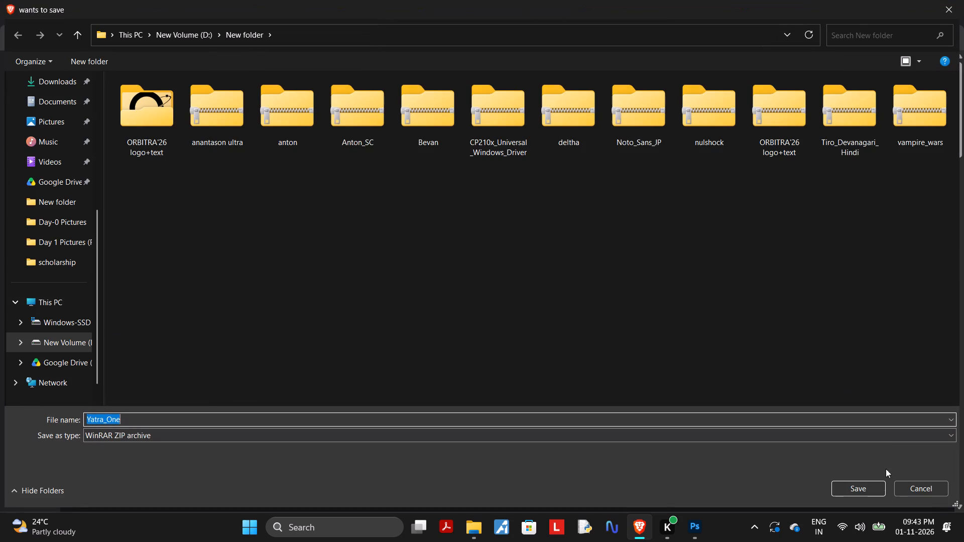
key(Return)
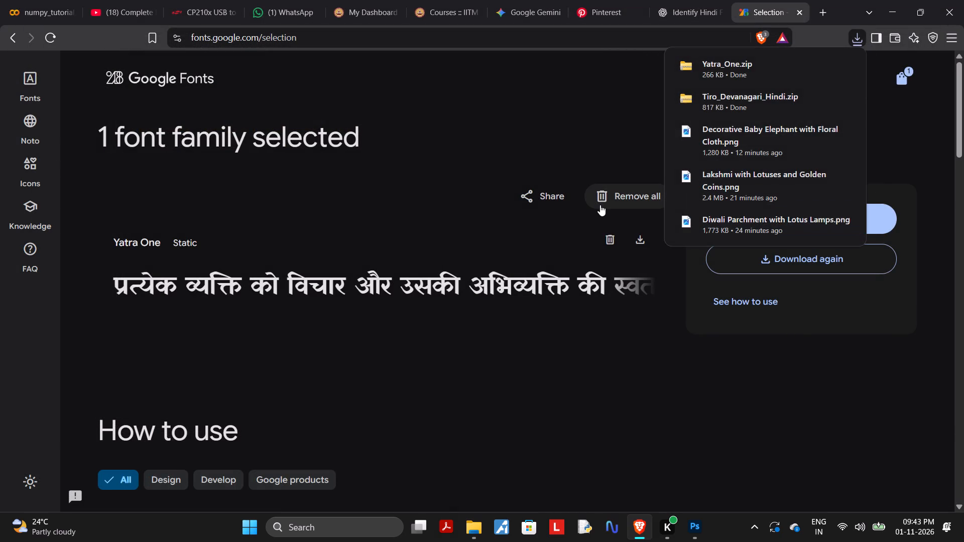
Switch to File Explorer, install YatraOne-Regular from the Yatra_One archive, look through its preview and close the font viewer.
click(891, 7)
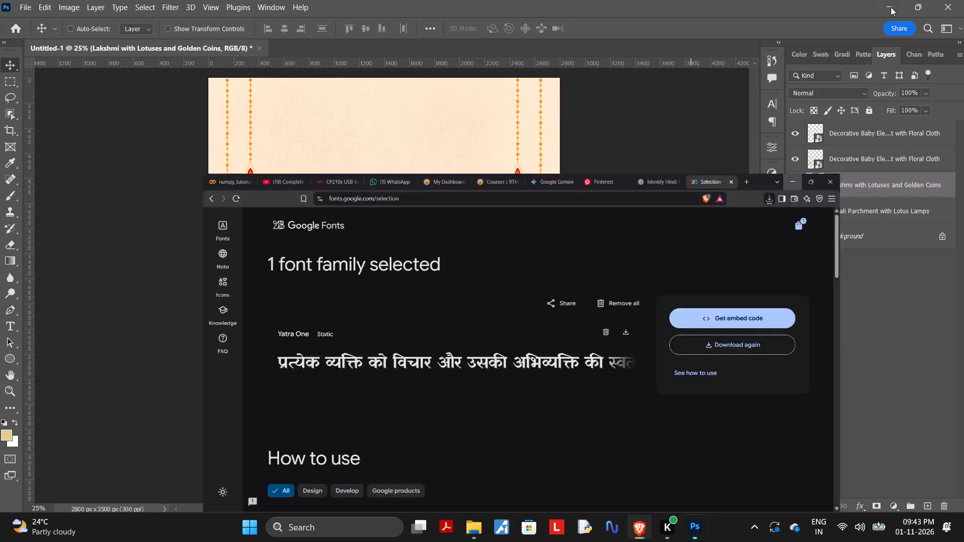
click(475, 531)
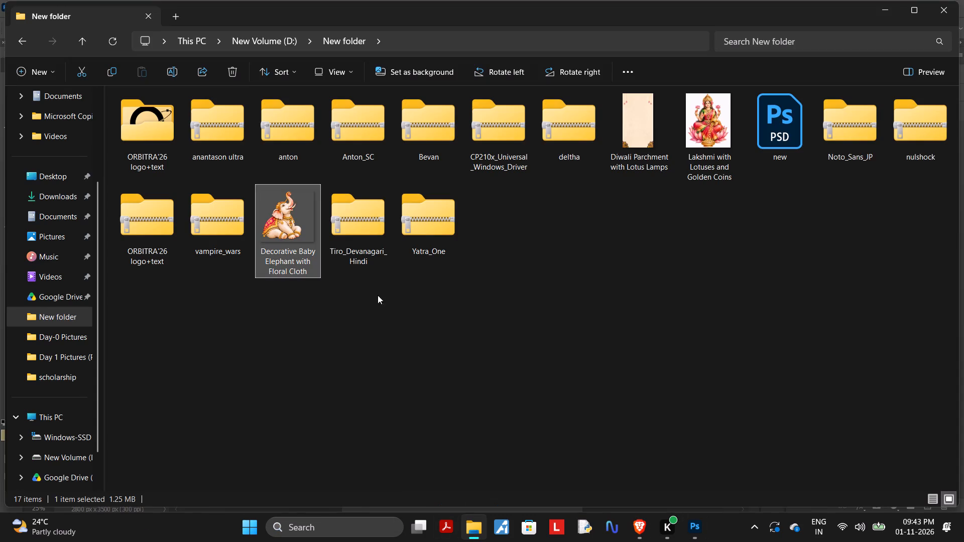
double_click(419, 229)
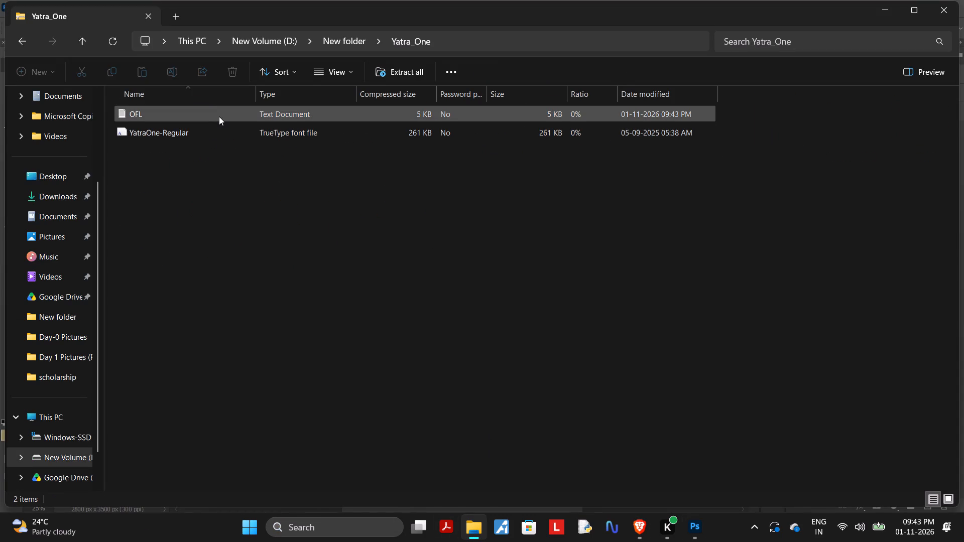
double_click(230, 132)
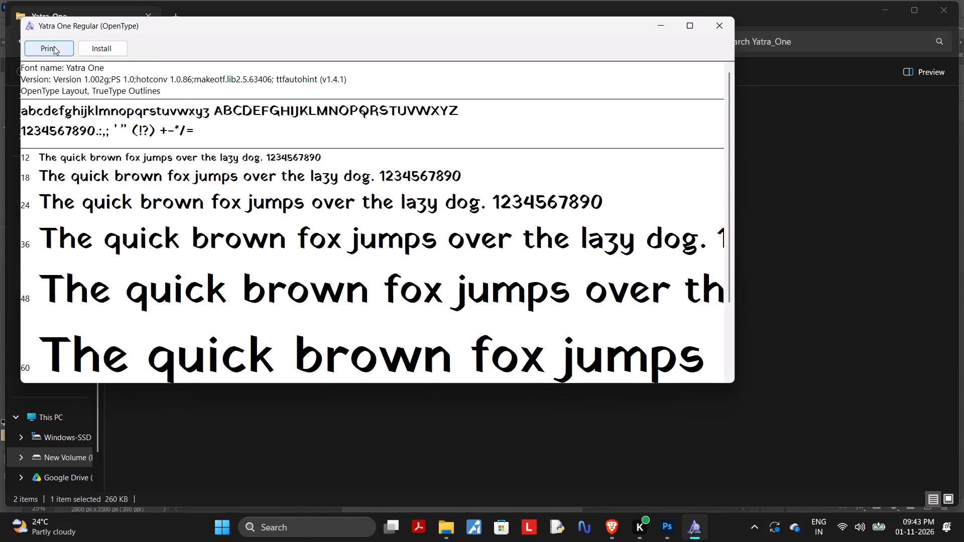
click(111, 45)
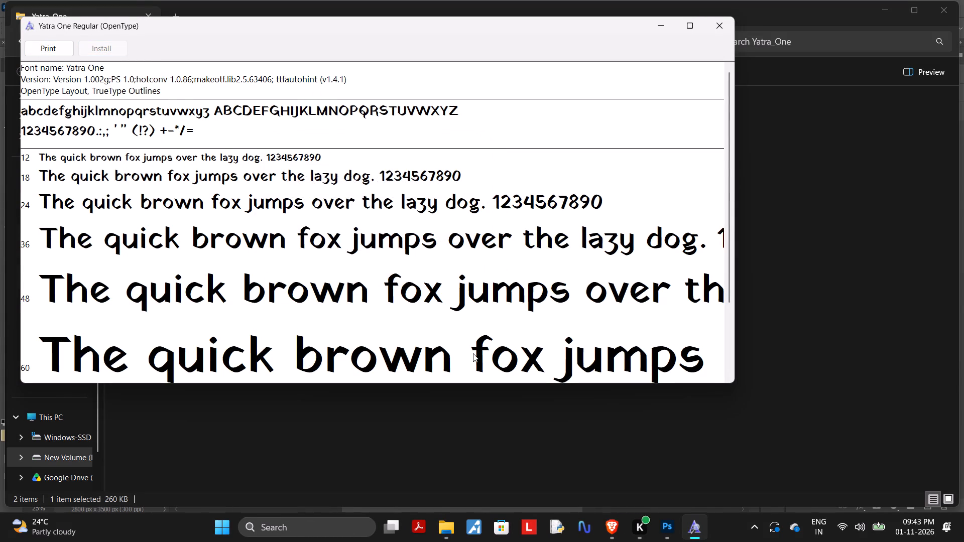
scroll(473, 353, down, 8)
scroll(473, 353, up, 4)
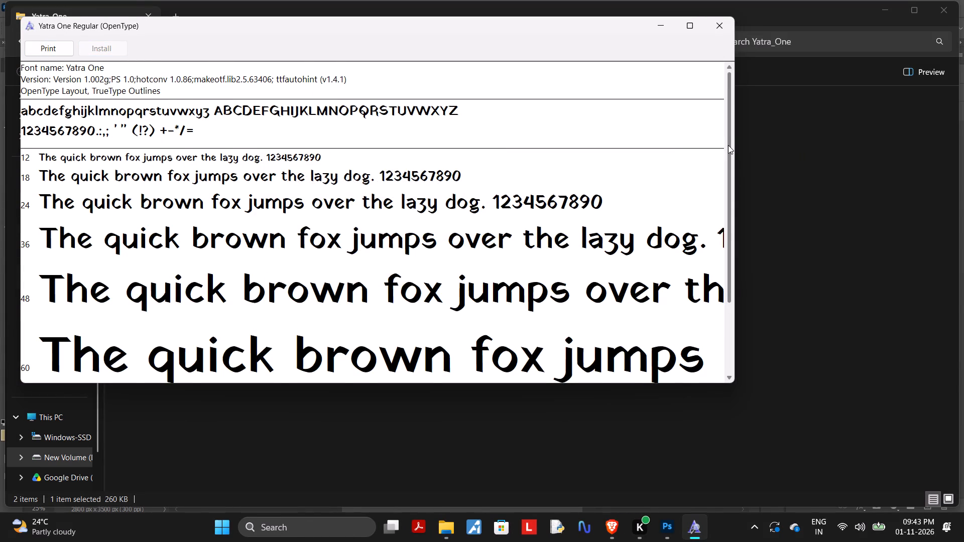
drag(728, 146, 702, 318)
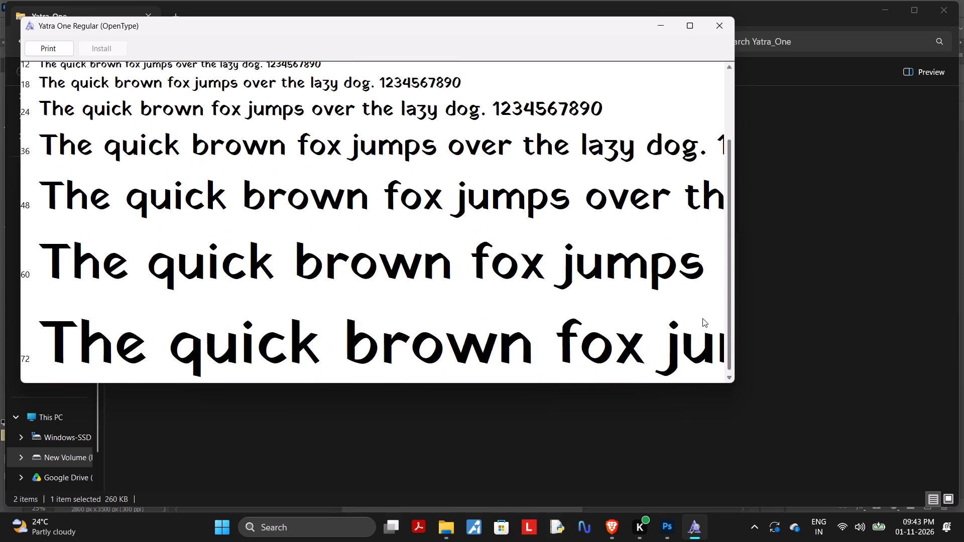
drag(702, 318, 747, 98)
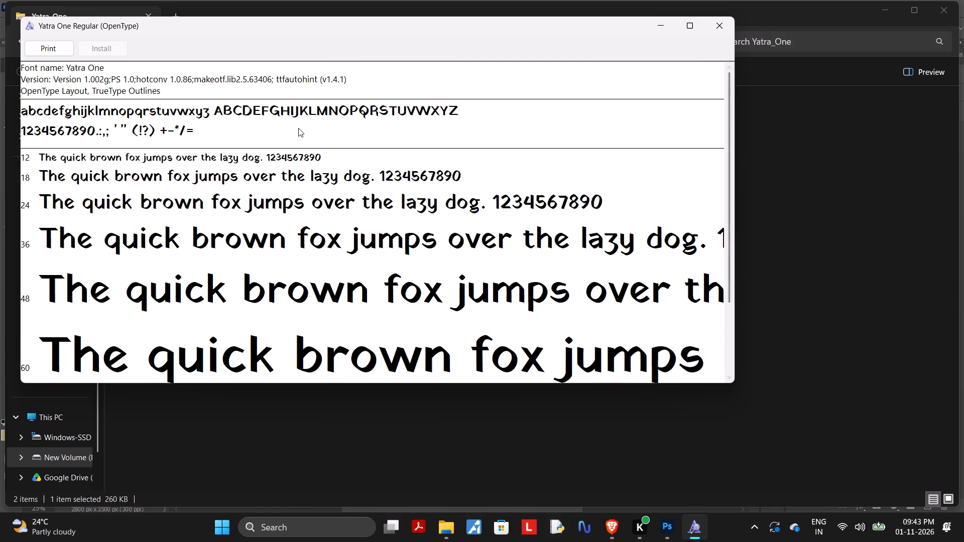
click(726, 28)
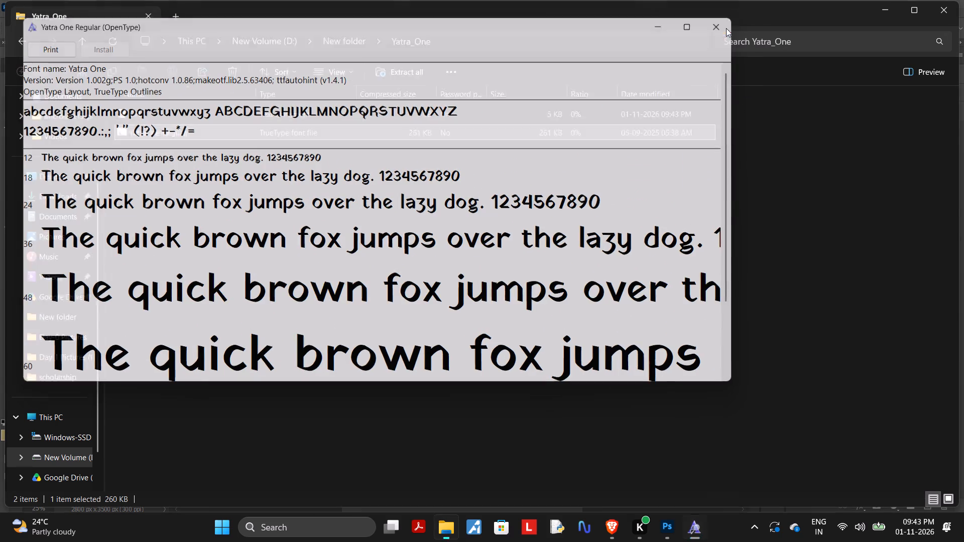
View the OFL text file in the Yatra_One archive, close it and return to New folder.
double_click(239, 110)
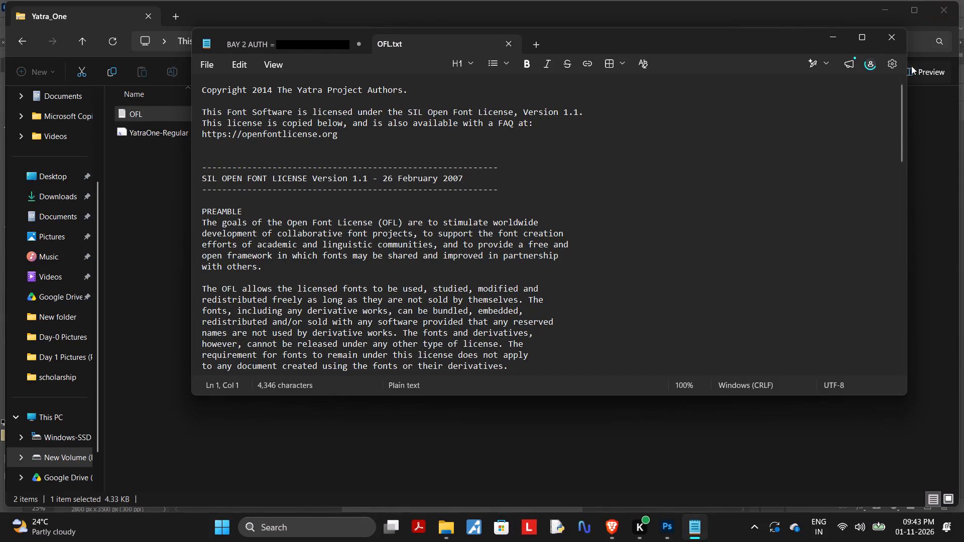
click(889, 44)
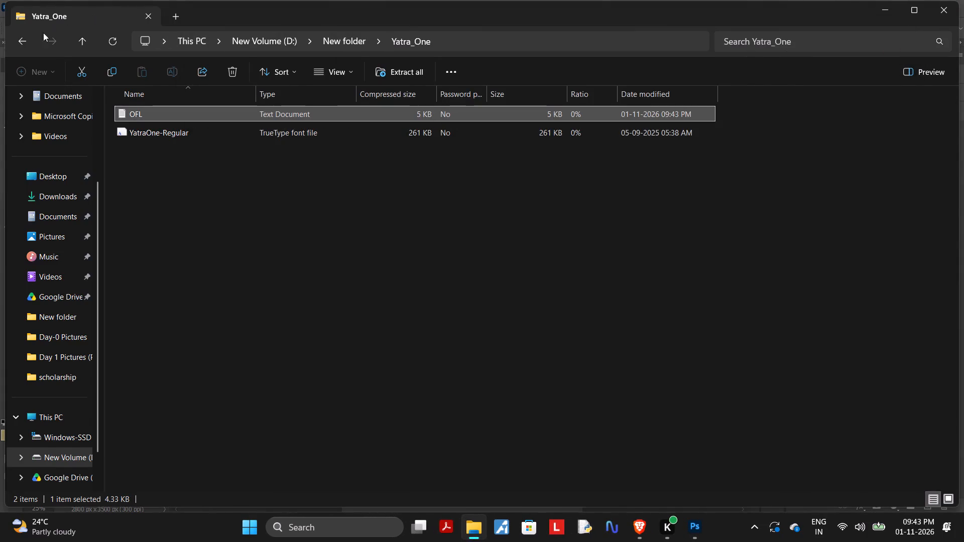
click(21, 39)
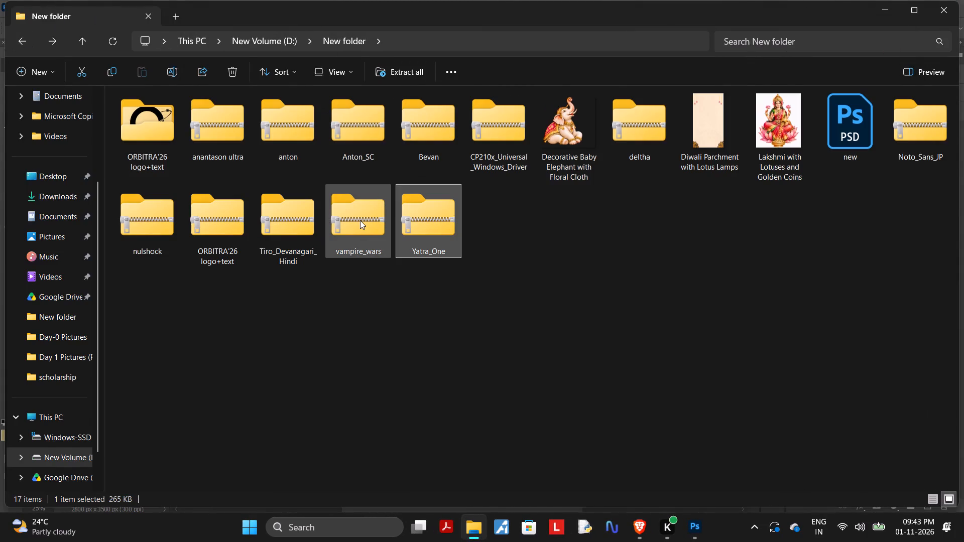
Install TiroDevanagariHindi-Regular from the Tiro_Devanagari_Hindi archive and close the font viewer.
double_click(295, 236)
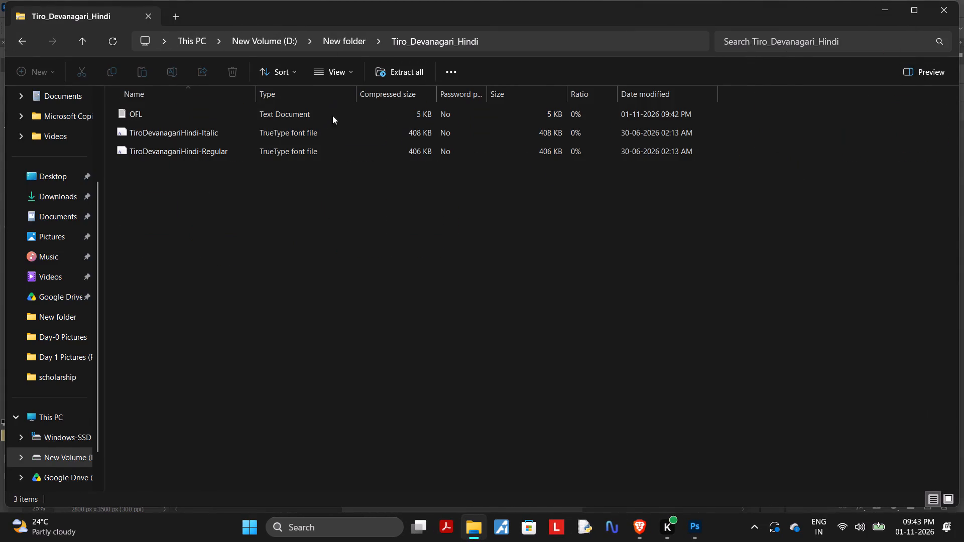
double_click(280, 155)
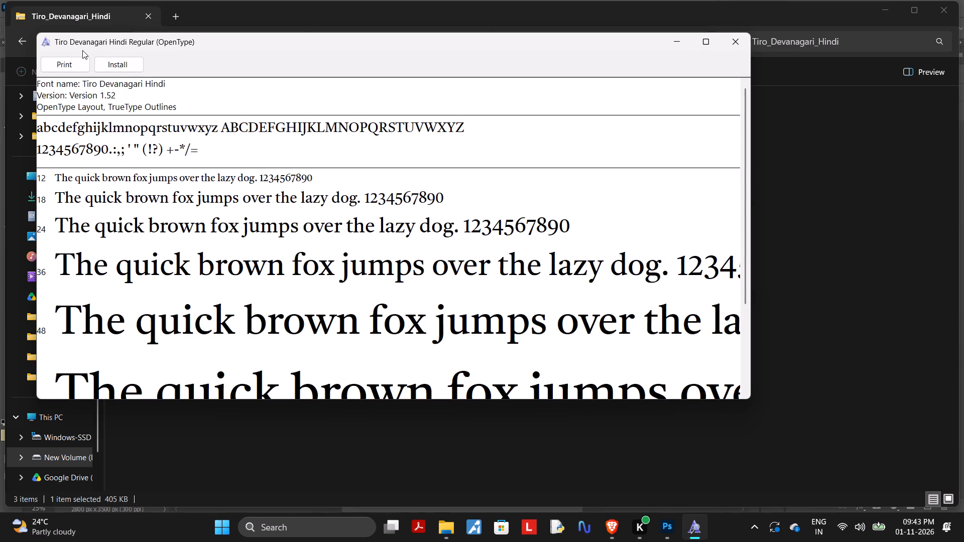
click(127, 58)
click(741, 46)
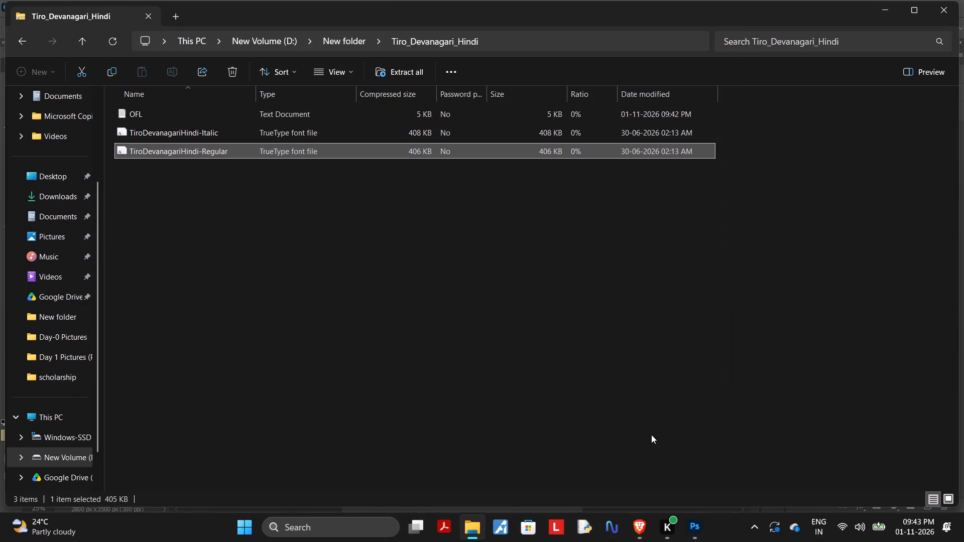
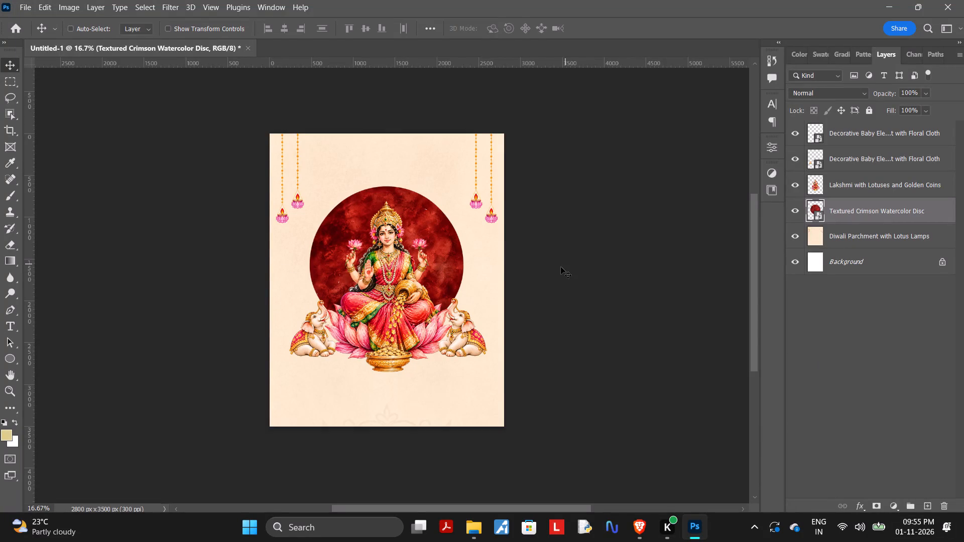
Nudge the Lakshmi with Lotuses and Golden Coins layer slightly down the poster, keeping it horizontally centred.
click(380, 315)
click(844, 178)
key(Down)
key(Down)
key(Down)
key(Down)
key(Down)
key(Down)
key(Down)
key(Down)
key(Down)
key(Down)
key(Down)
key(Down)
key(Down)
key(Down)
key(Down)
key(Down)
key(Down)
key(Down)
key(Down)
key(Down)
key(Down)
key(Down)
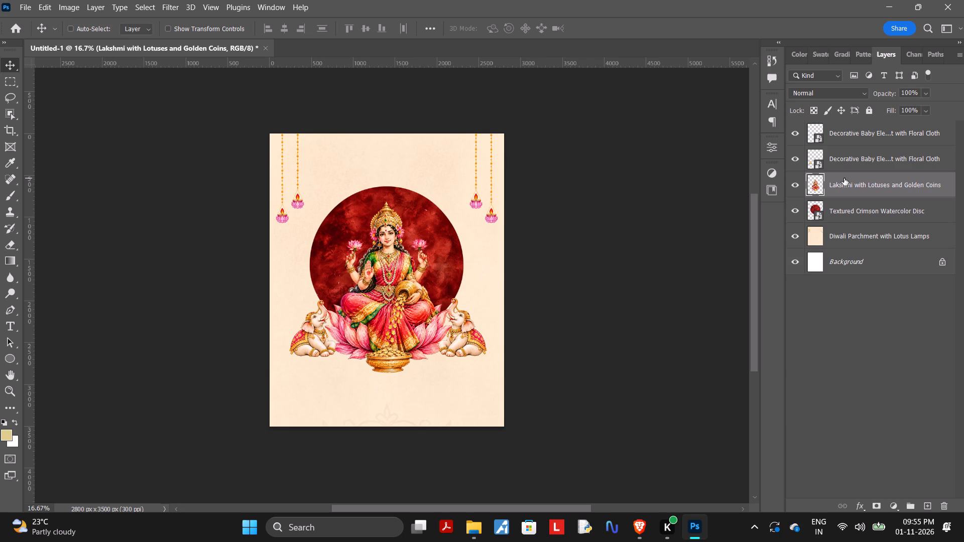
key(Down)
key(Down)
key(Down)
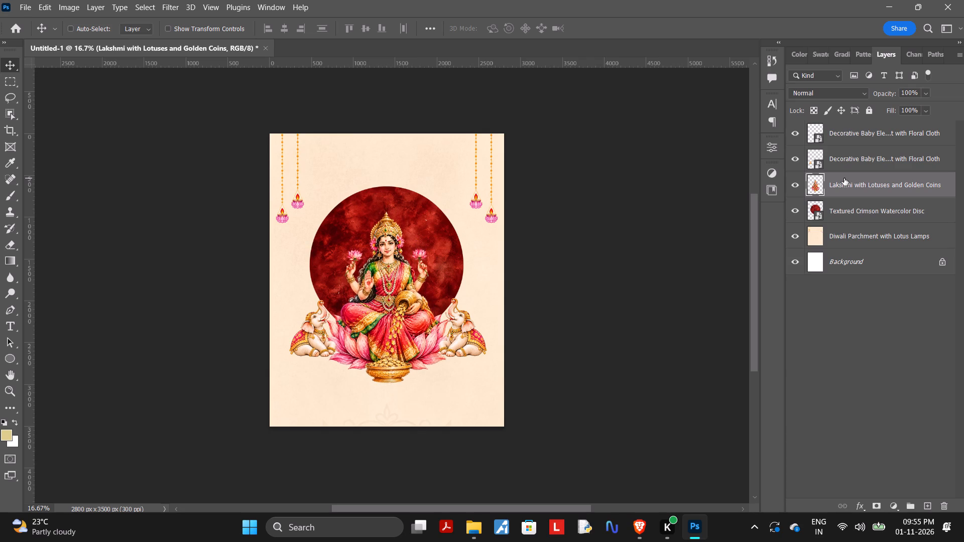
Move the left baby elephant down and slightly outward beside the lowered lotus seat.
click(881, 160)
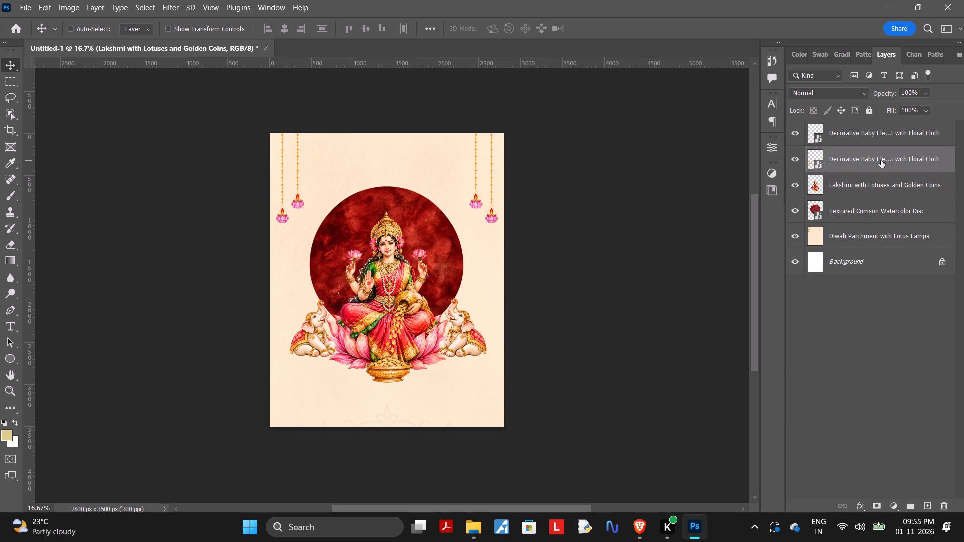
key(Down)
key(Down)
key(Down)
key(Down)
key(Down)
key(Down)
key(Down)
key(Down)
key(Down)
key(Down)
key(Down)
key(Down)
key(Down)
key(Down)
key(Down)
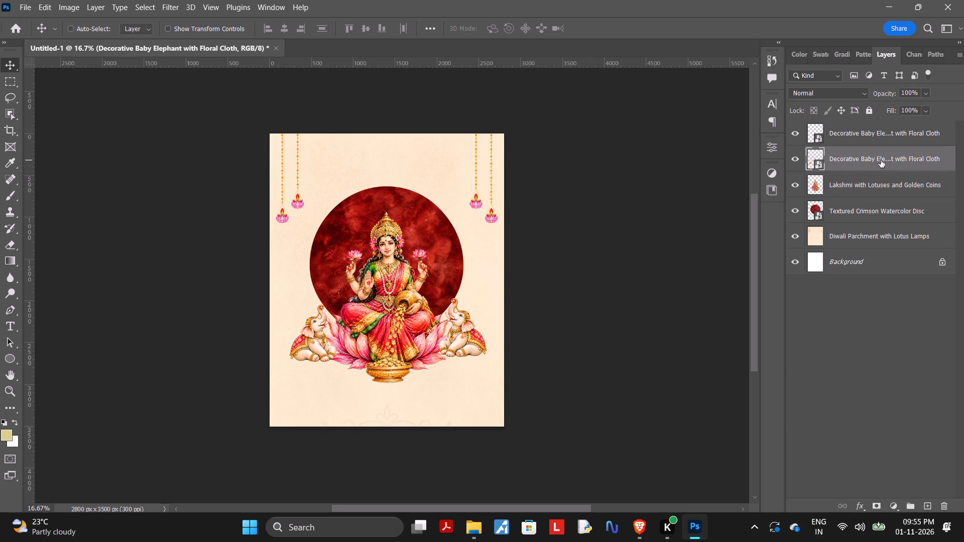
drag(310, 338, 309, 343)
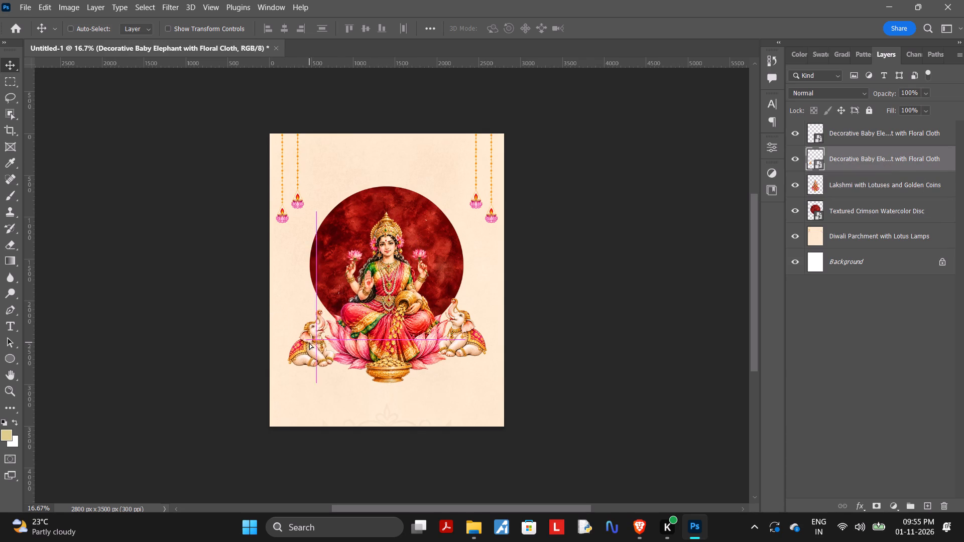
drag(309, 343, 311, 343)
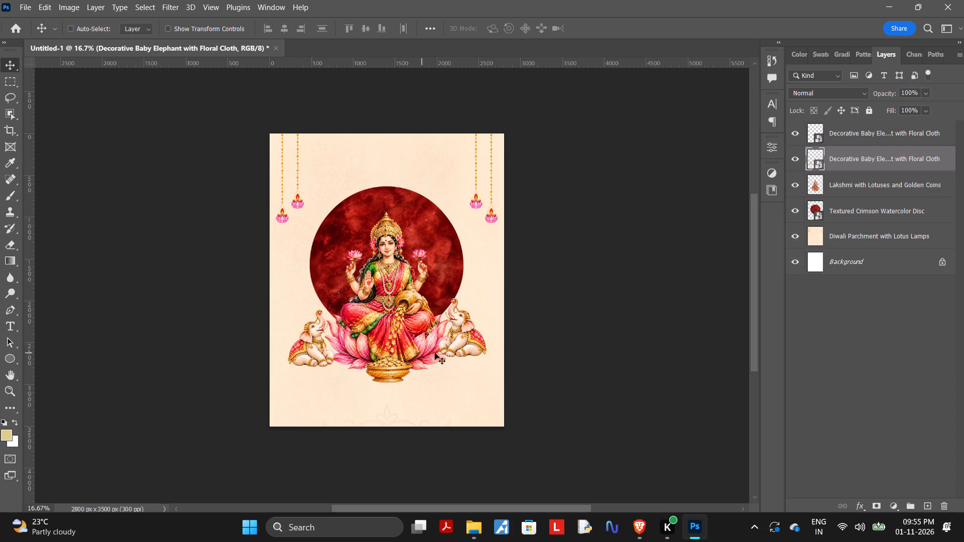
Lower the right baby elephant level with the left one and nudge it outward to balance the pair around Lakshmi.
click(868, 140)
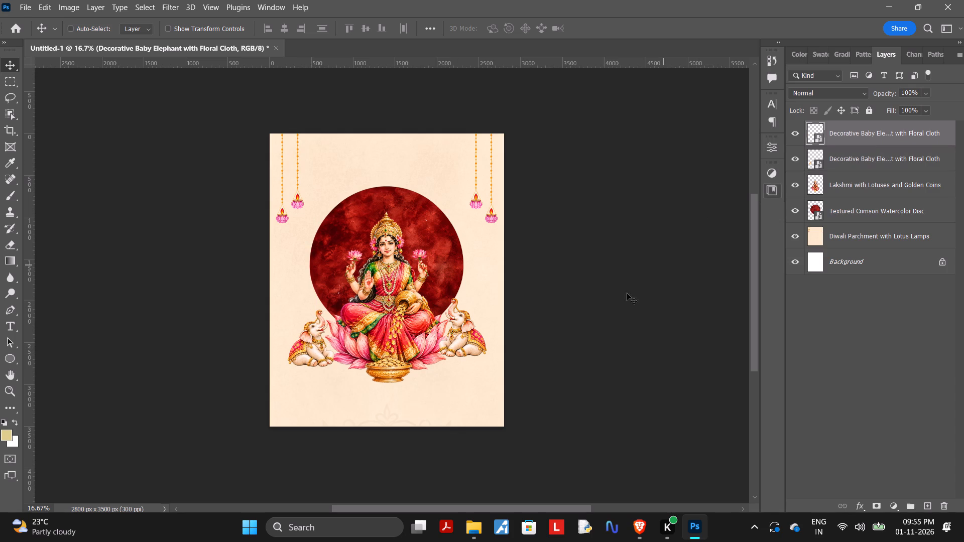
drag(466, 347, 465, 357)
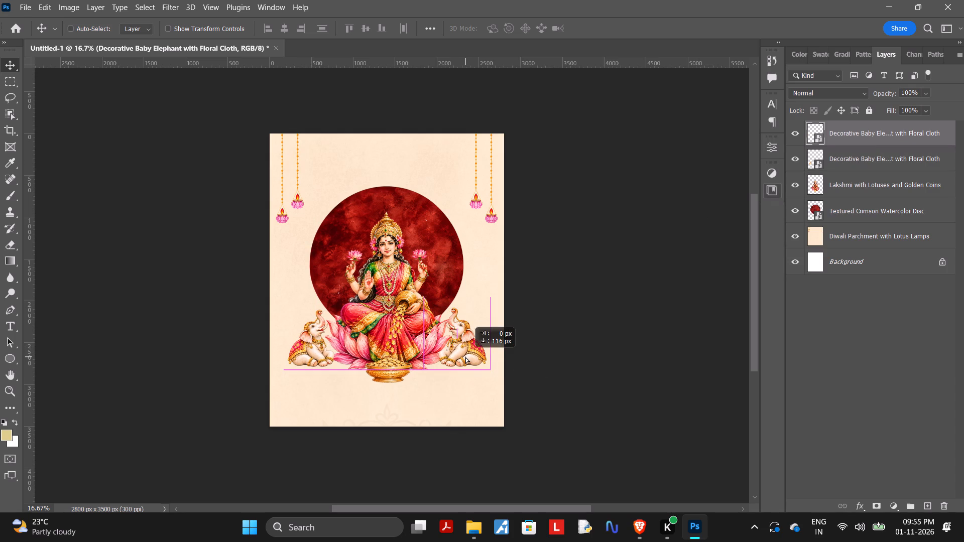
drag(465, 357, 465, 356)
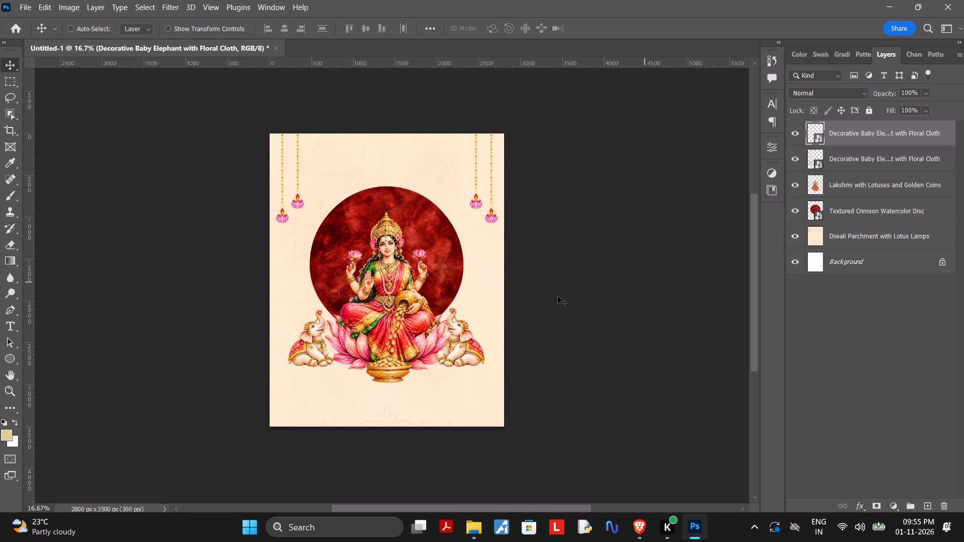
key(Right)
key(Right)
key(Right)
key(Right)
key(Right)
key(Right)
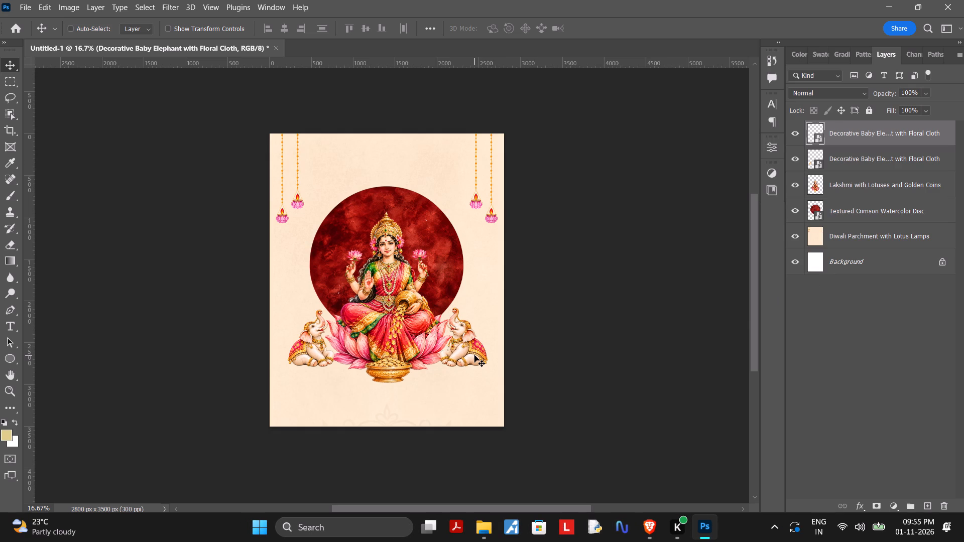
key(Right)
key(Right)
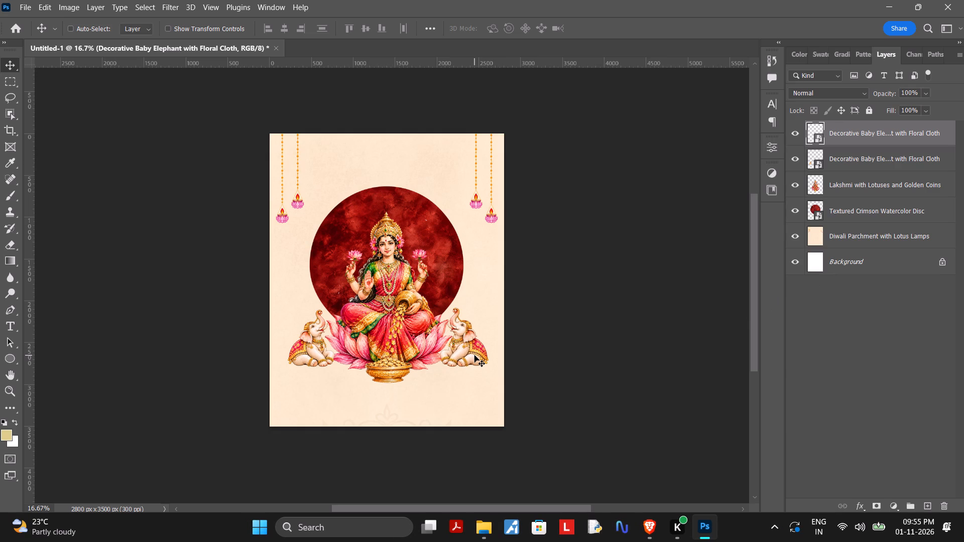
key(Right)
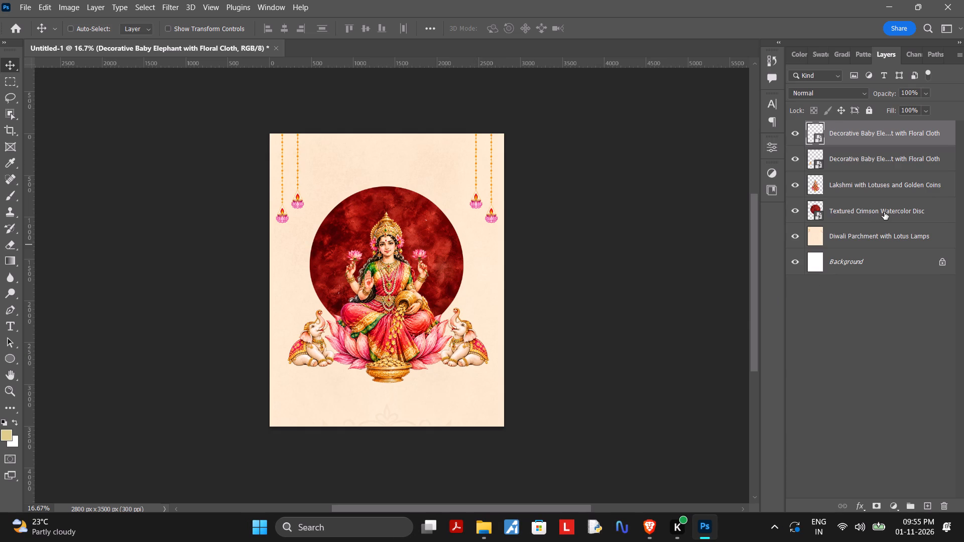
Nudge the Textured Crimson Watercolor Disc layer straight down to follow the lowered Lakshmi figure.
click(884, 212)
key(Down)
key(Down)
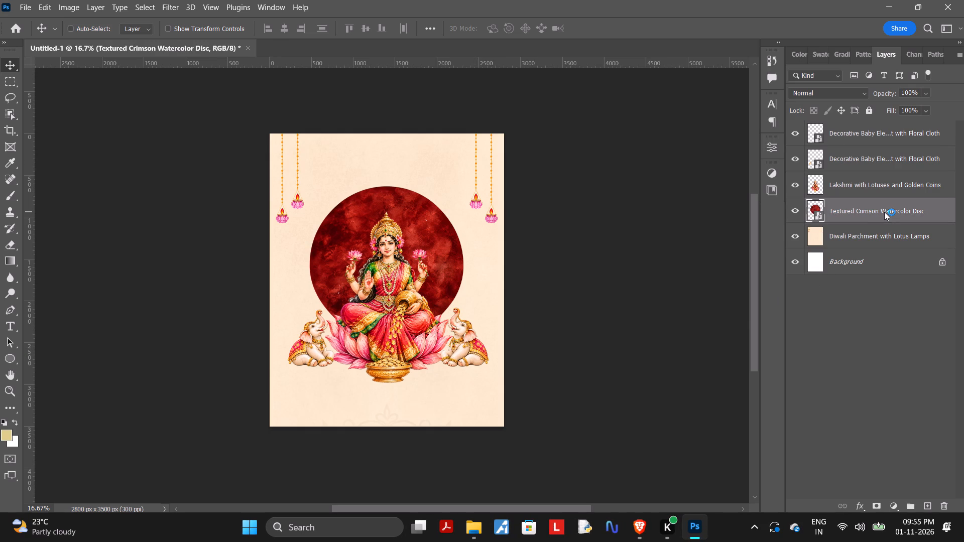
key(Down)
key(Down)
key(Down)
key(Down)
key(Down)
key(Down)
key(Down)
key(Down)
key(Down)
key(Down)
key(Down)
key(Down)
key(Down)
key(Down)
key(Down)
key(Down)
key(Down)
key(Down)
key(Down)
key(Down)
key(Down)
key(Down)
key(Down)
key(Down)
key(Down)
key(Down)
key(Down)
key(Down)
key(Down)
key(Down)
key(Down)
key(Down)
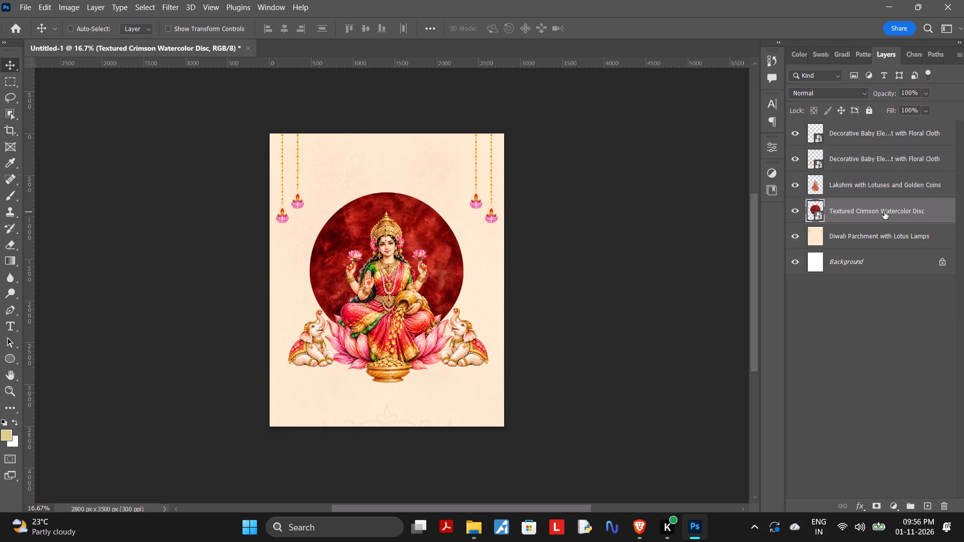
key(Down)
key(Down)
key(Down)
key(Down)
key(Down)
key(Down)
key(Down)
key(Down)
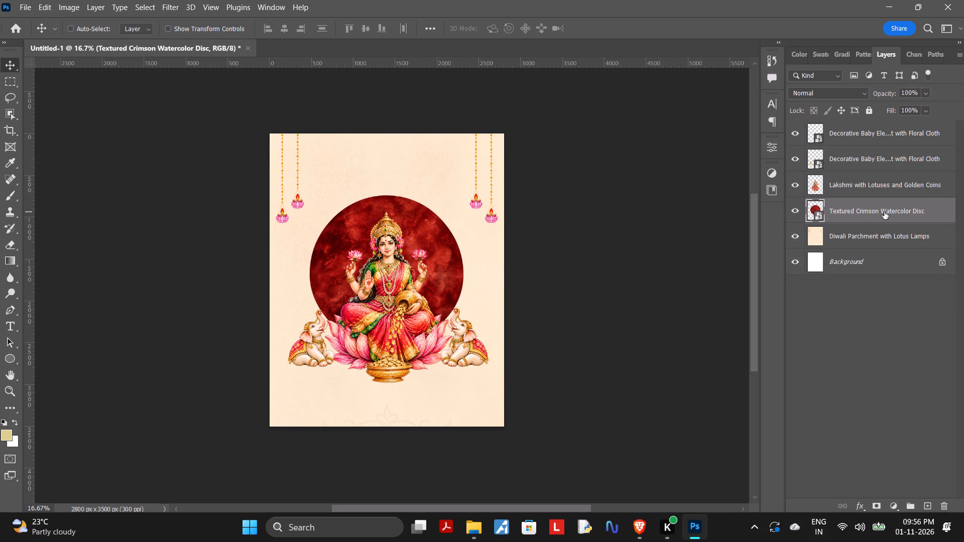
key(Down)
key(Down)
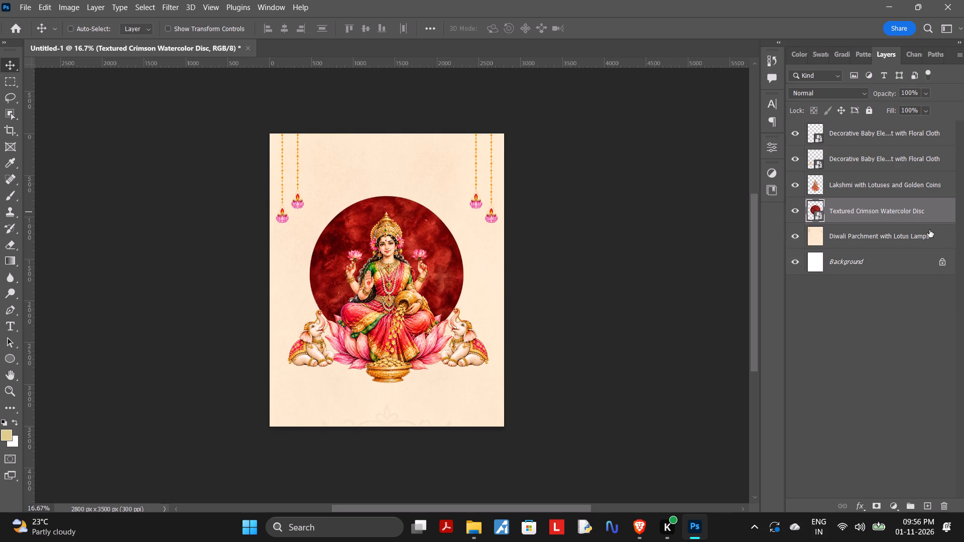
click(681, 311)
click(636, 526)
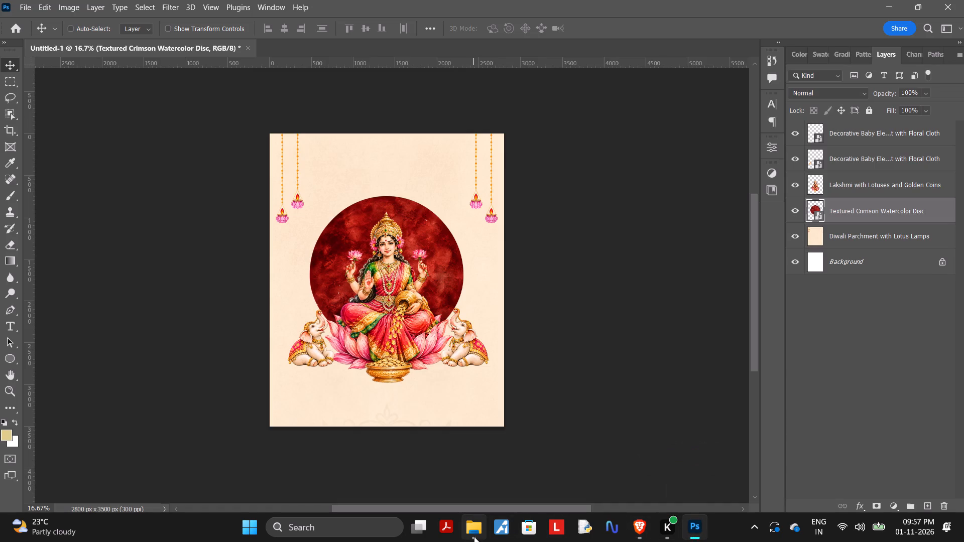
click(471, 533)
drag(574, 243, 367, 391)
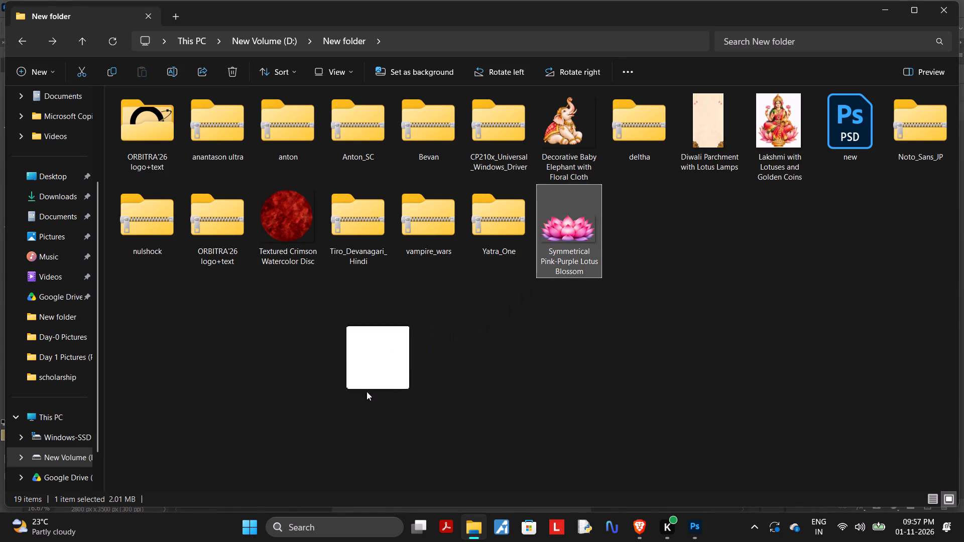
drag(367, 391, 270, 331)
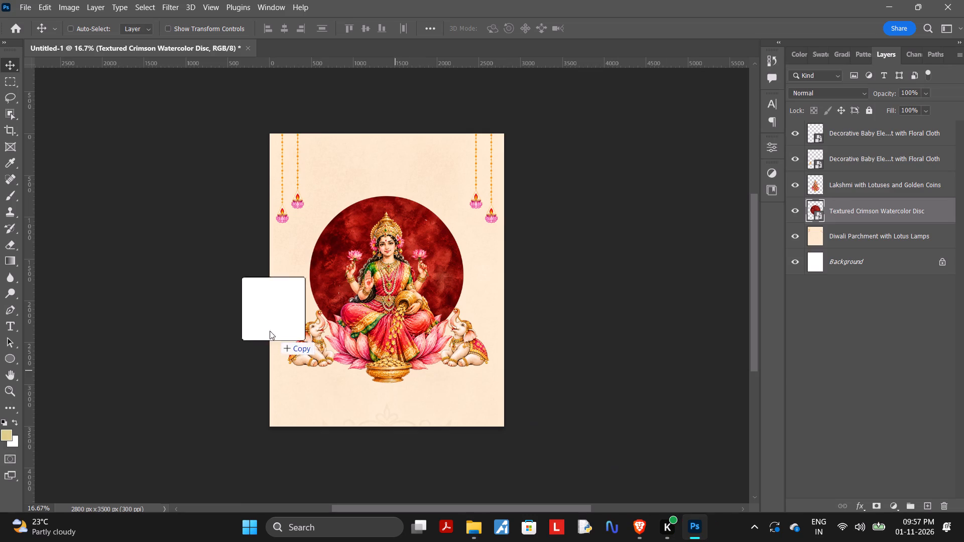
drag(270, 331, 287, 339)
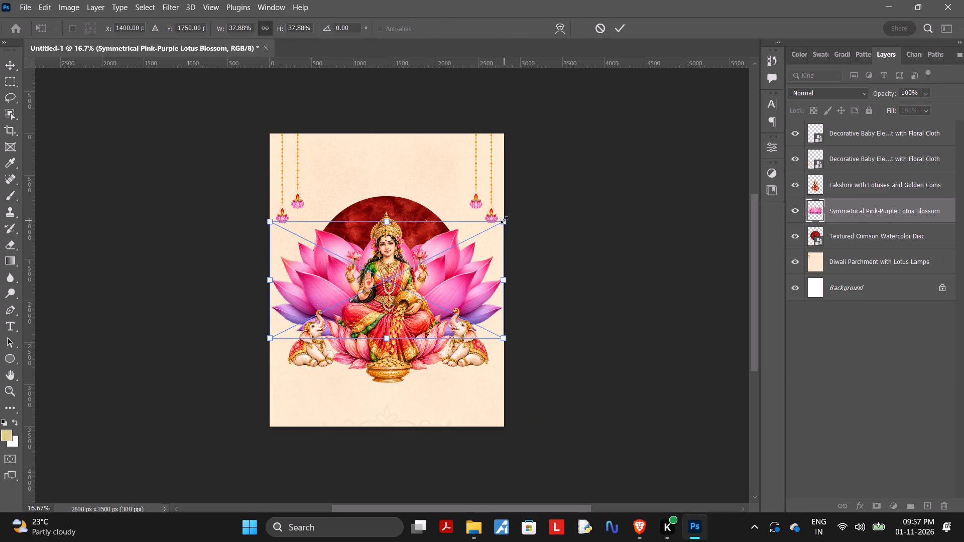
Scale the lotus to about 13%, rotate it about 33°, and tuck it partly off-canvas in the poster's bottom-left corner.
drag(504, 220, 323, 306)
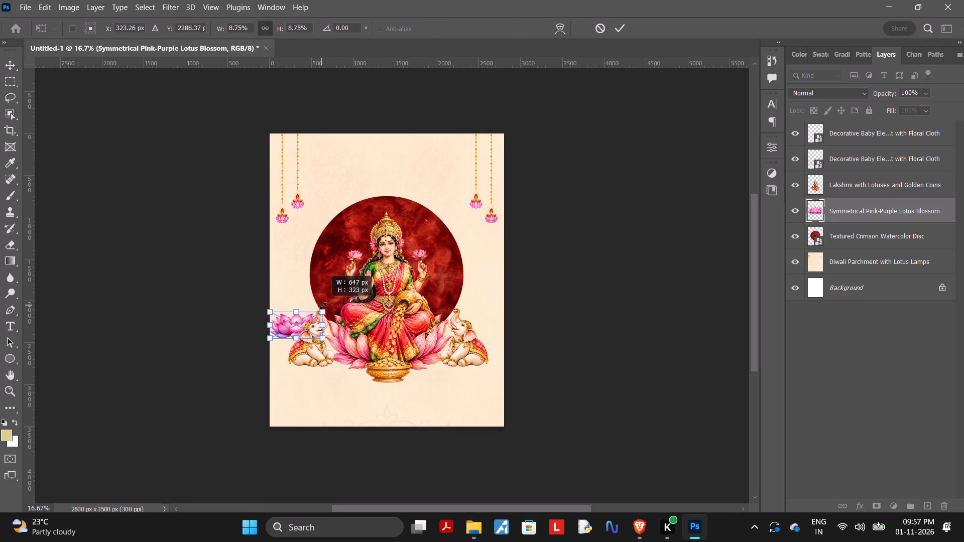
drag(323, 306, 324, 306)
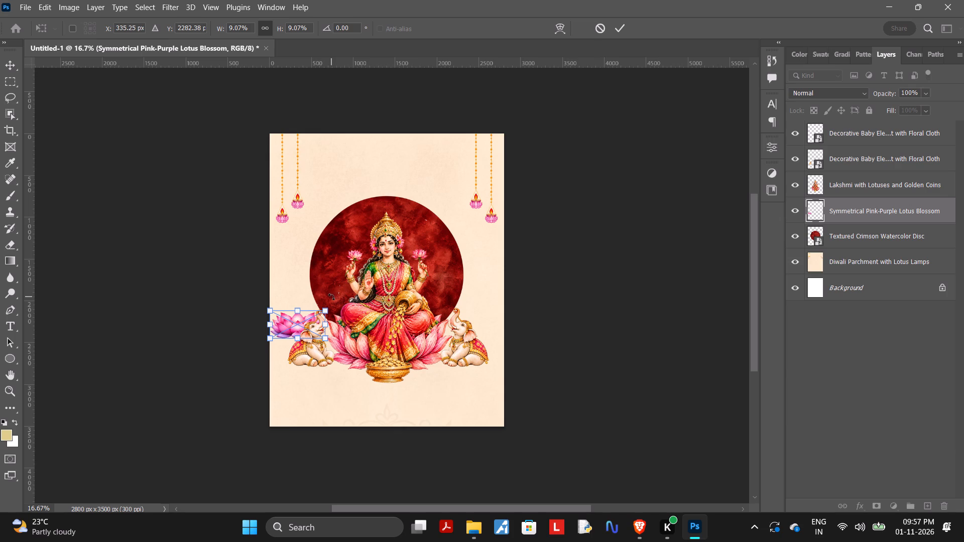
drag(331, 297, 355, 321)
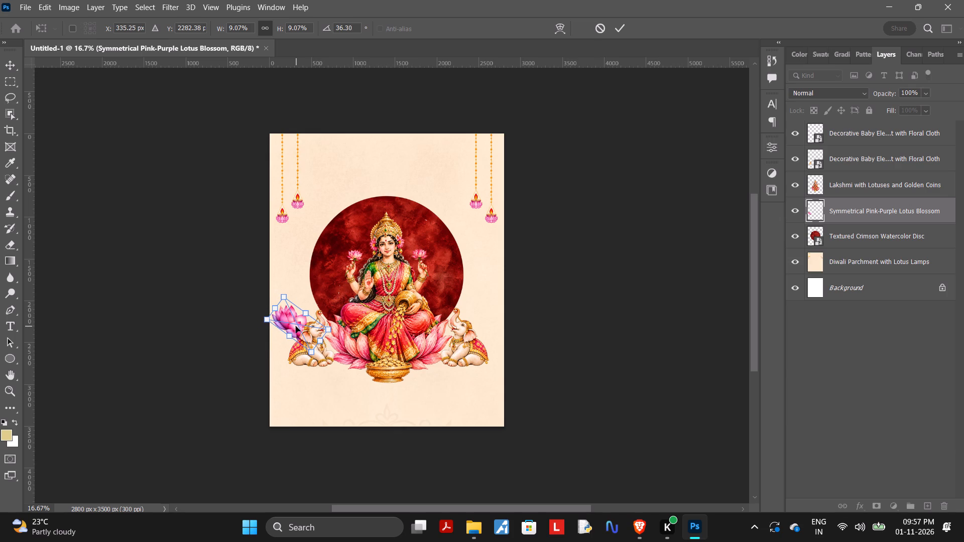
drag(296, 326, 275, 360)
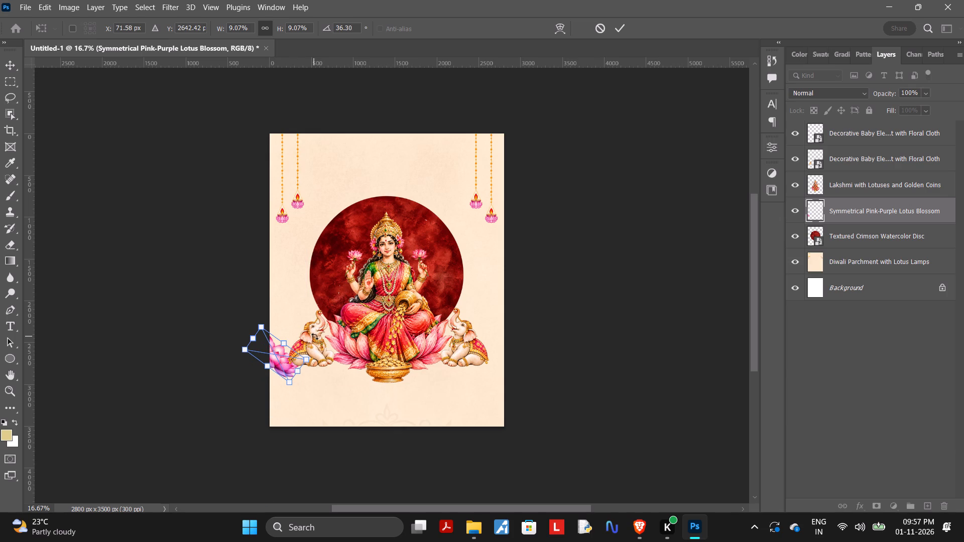
drag(315, 336, 346, 331)
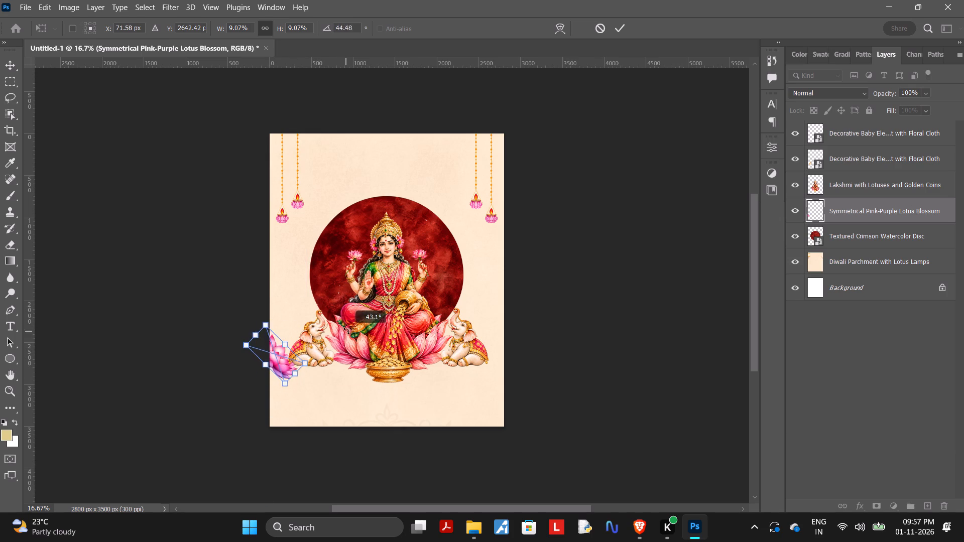
drag(346, 331, 345, 317)
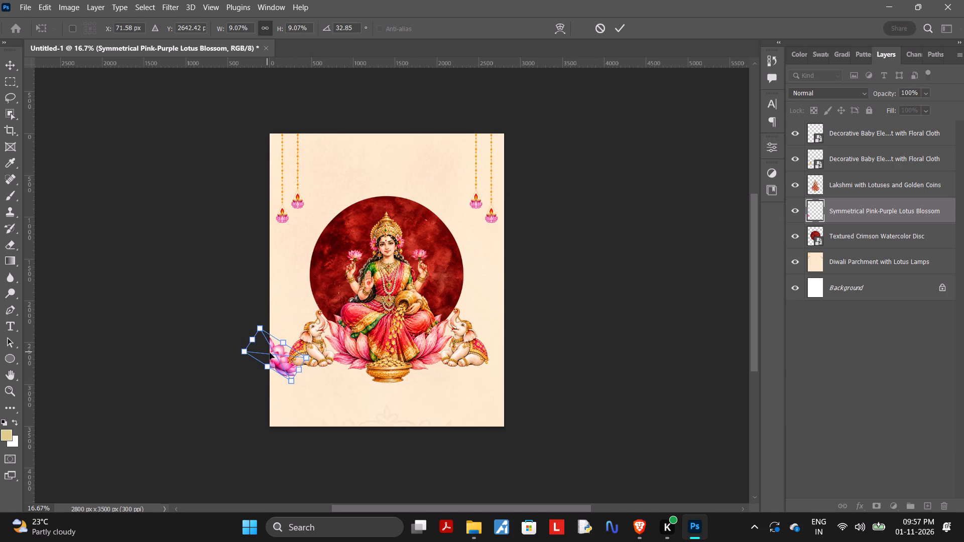
drag(278, 363, 287, 425)
click(279, 428)
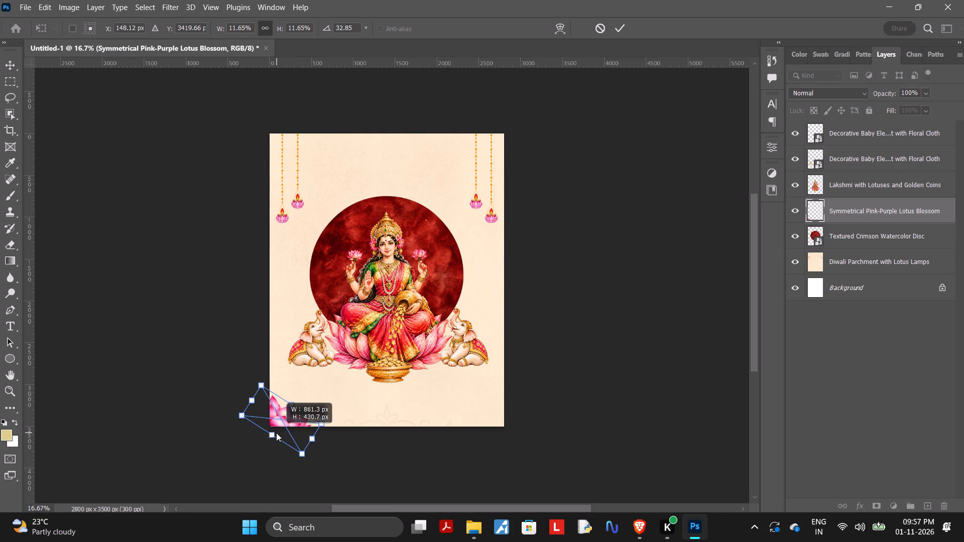
click(271, 441)
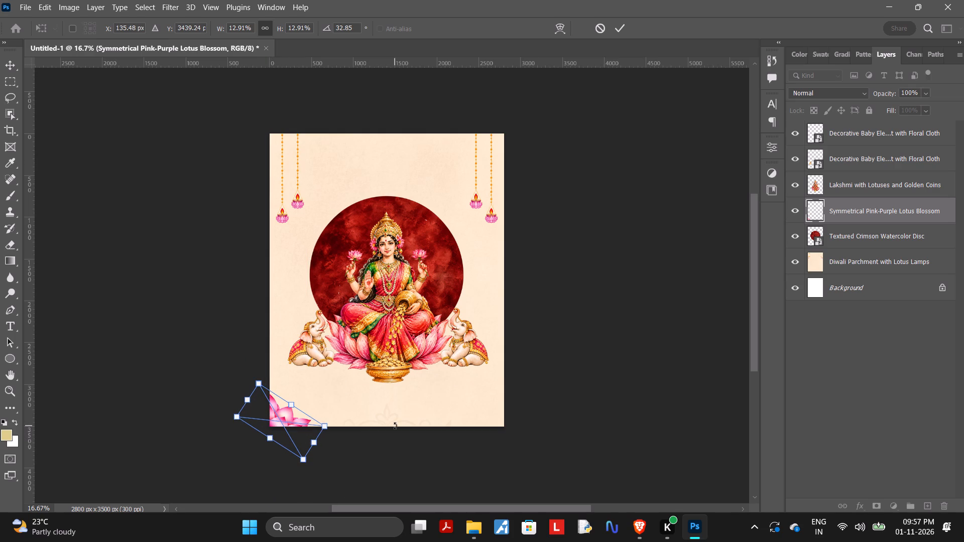
click(402, 452)
click(392, 413)
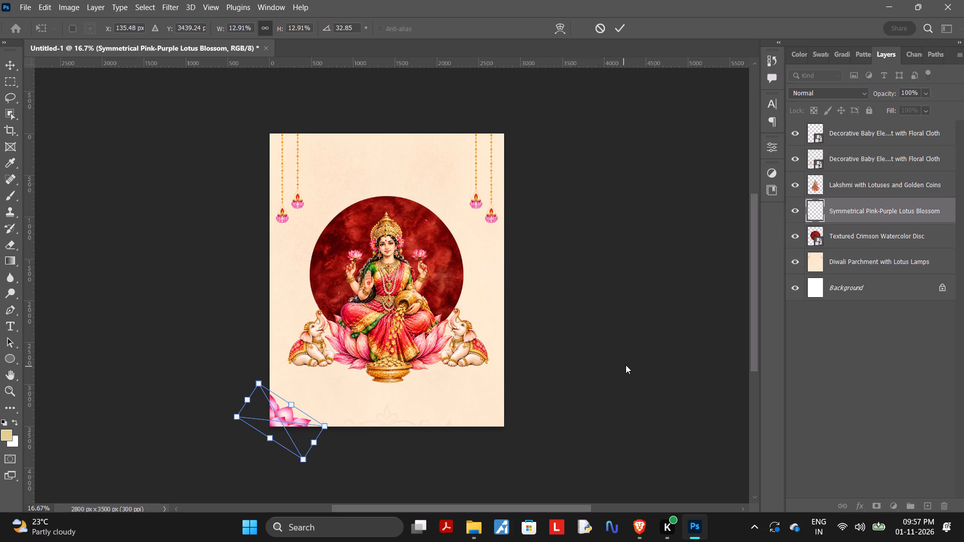
click(626, 365)
click(626, 365)
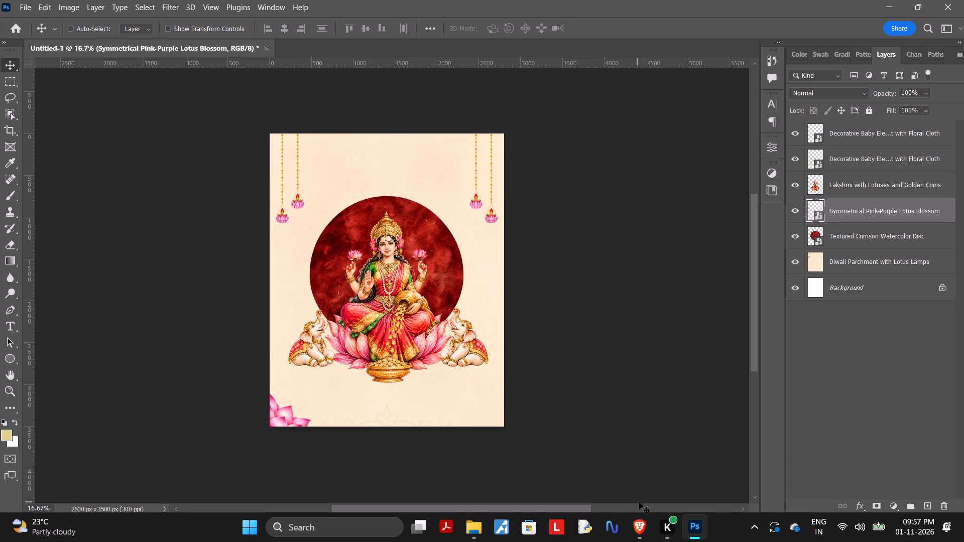
Place the Symmetrical Pink-Purple Lotus Blossom image from New folder into the poster a second time.
click(468, 532)
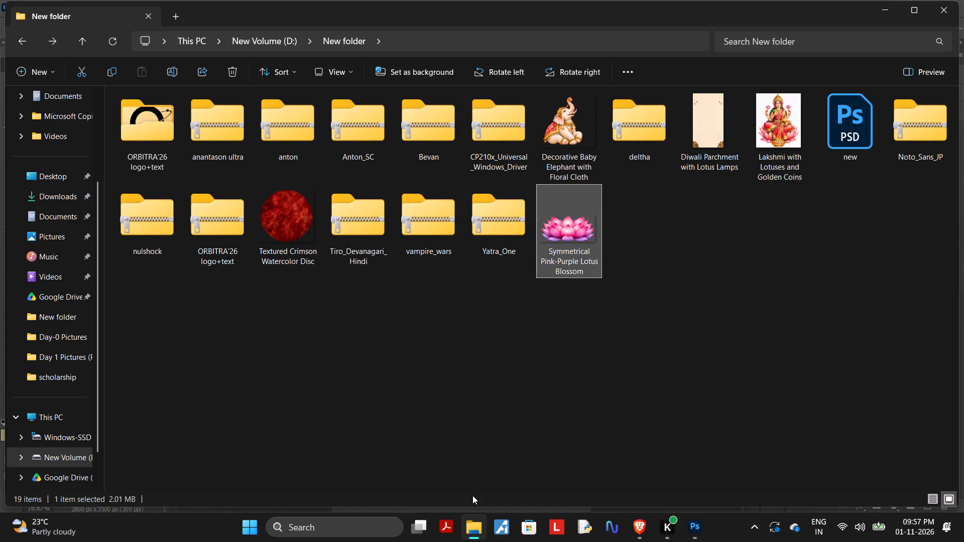
drag(569, 237, 690, 529)
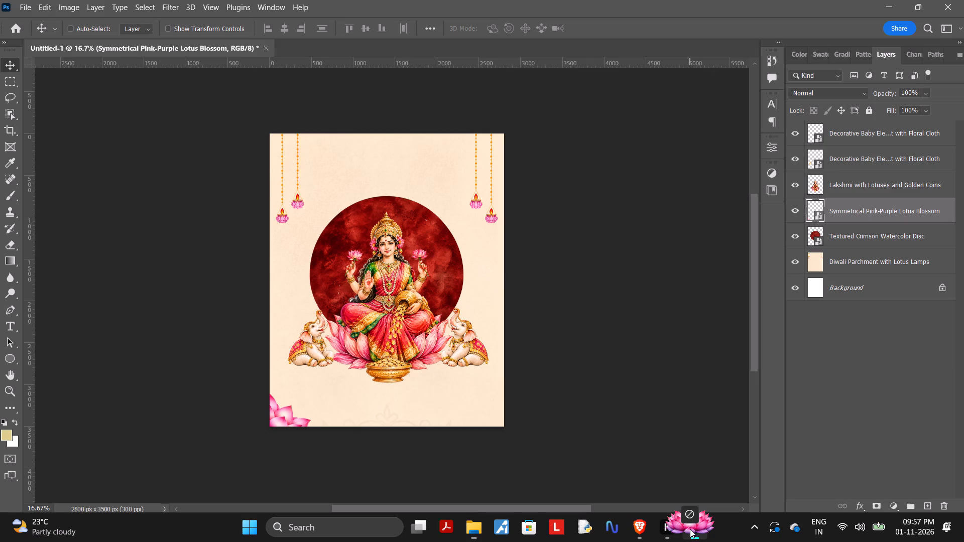
drag(690, 529, 463, 410)
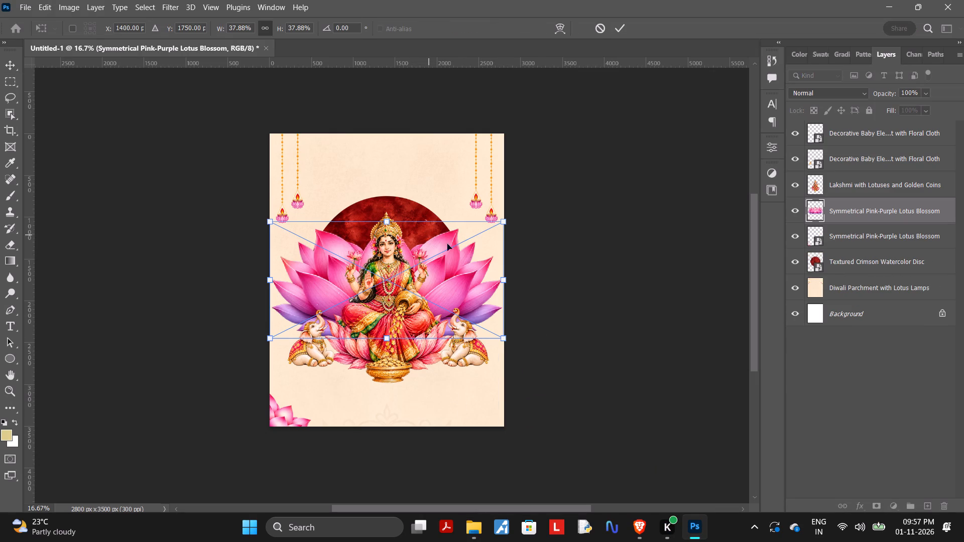
Scale the second lotus to about 12%, rotate it about -36°, and fit it in the poster's bottom-right corner to mirror the first.
drag(504, 226, 339, 296)
drag(296, 314, 445, 395)
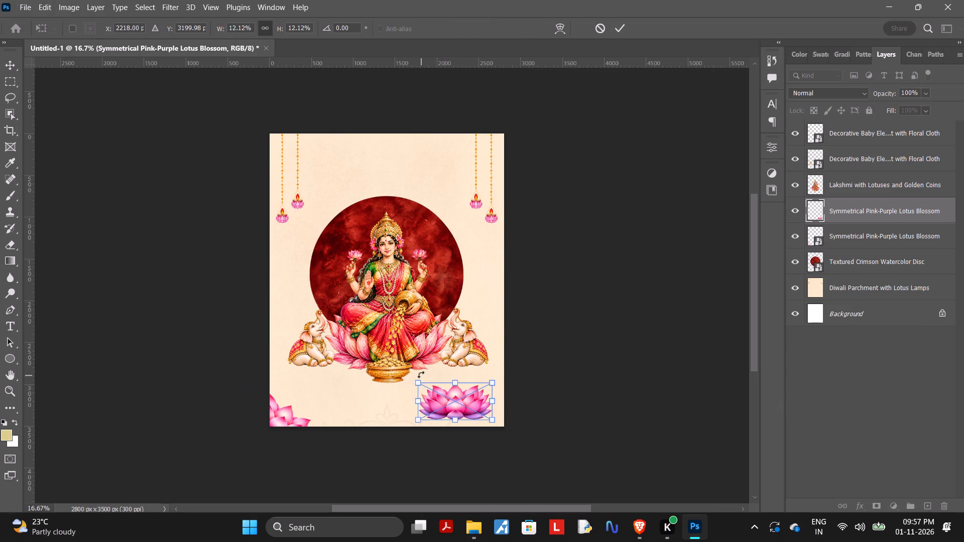
drag(418, 375, 400, 402)
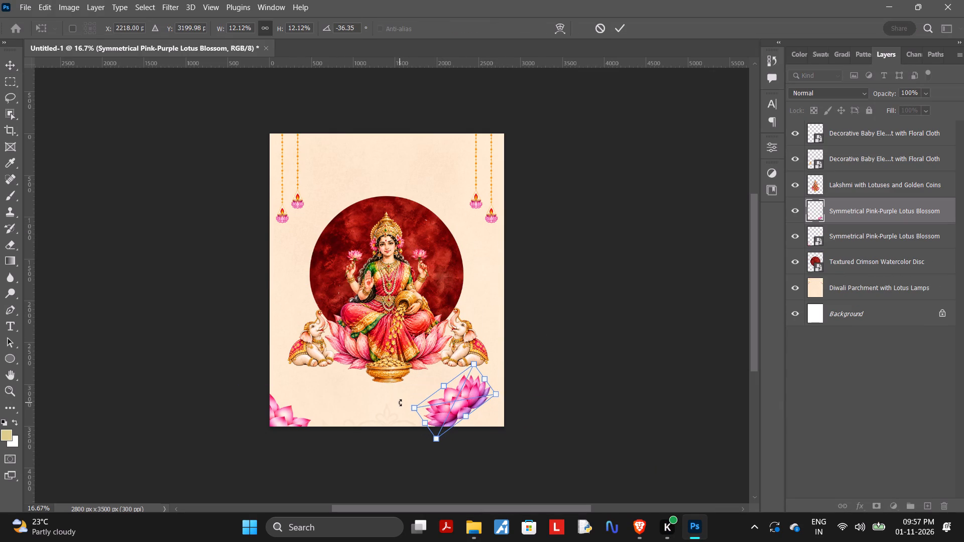
drag(463, 400, 500, 420)
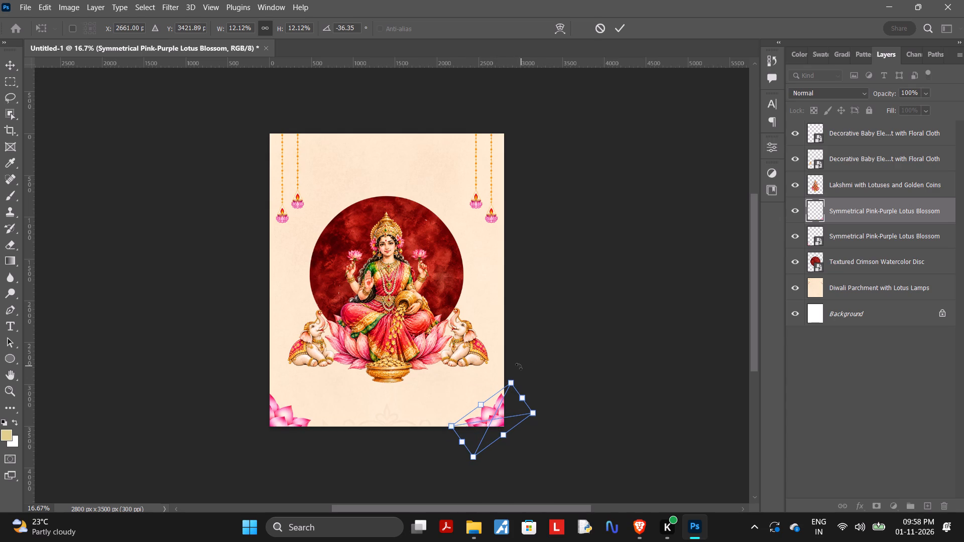
click(500, 415)
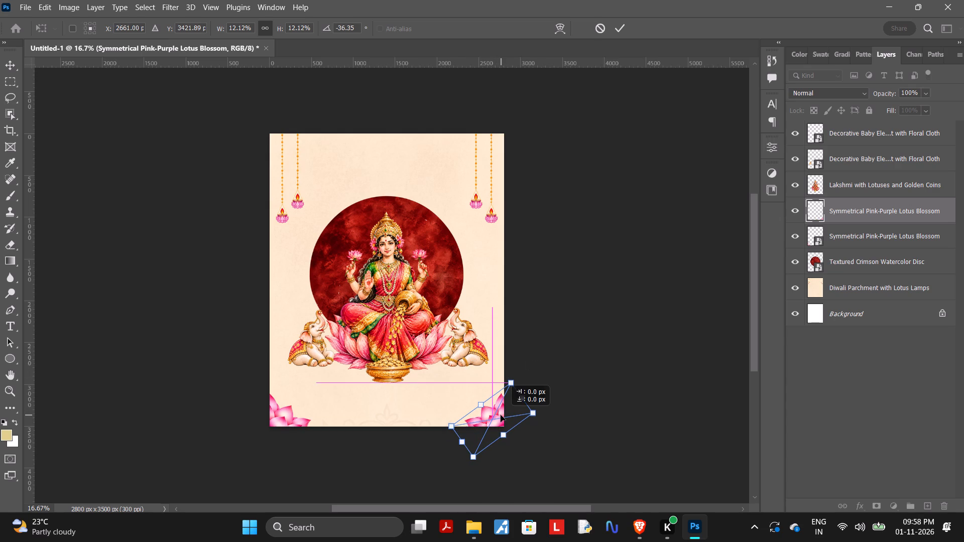
click(501, 416)
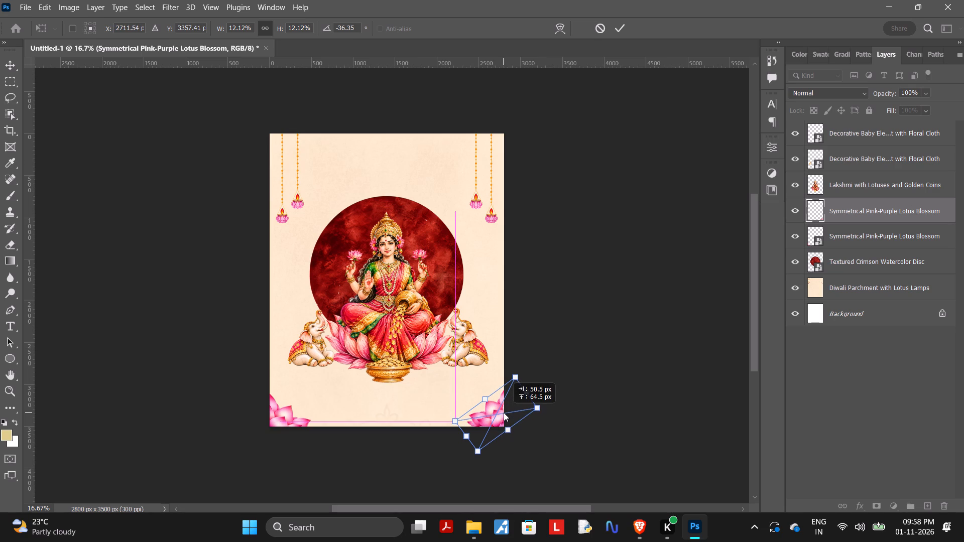
drag(502, 418, 501, 414)
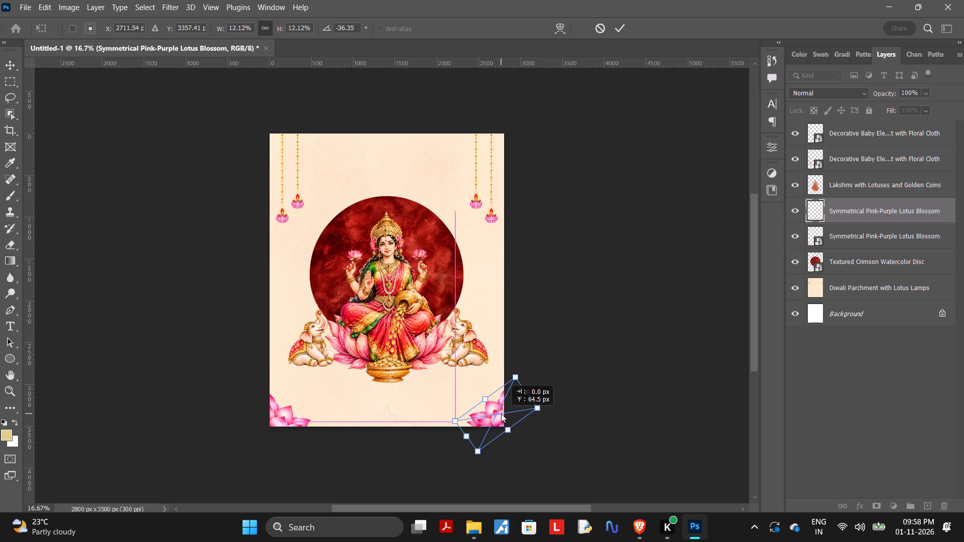
drag(501, 414, 502, 414)
click(502, 414)
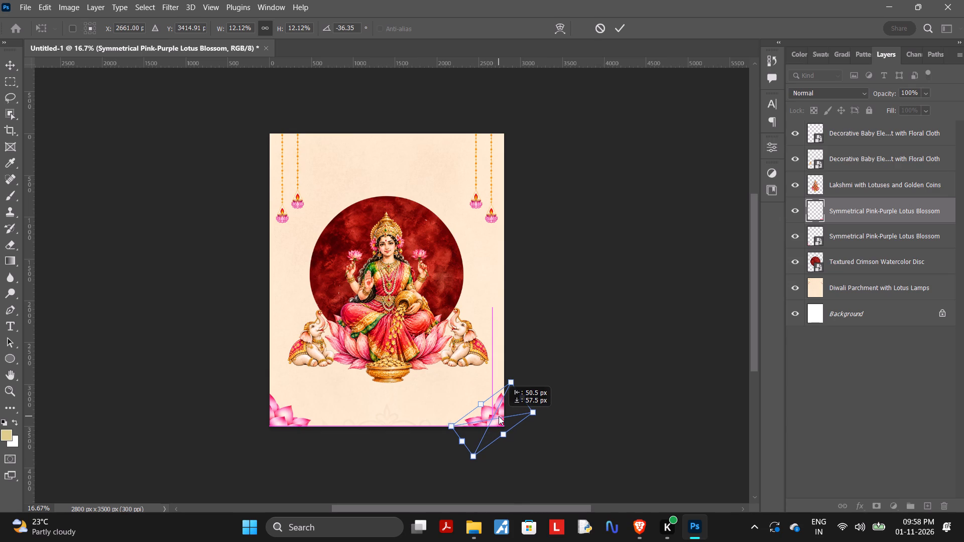
click(500, 416)
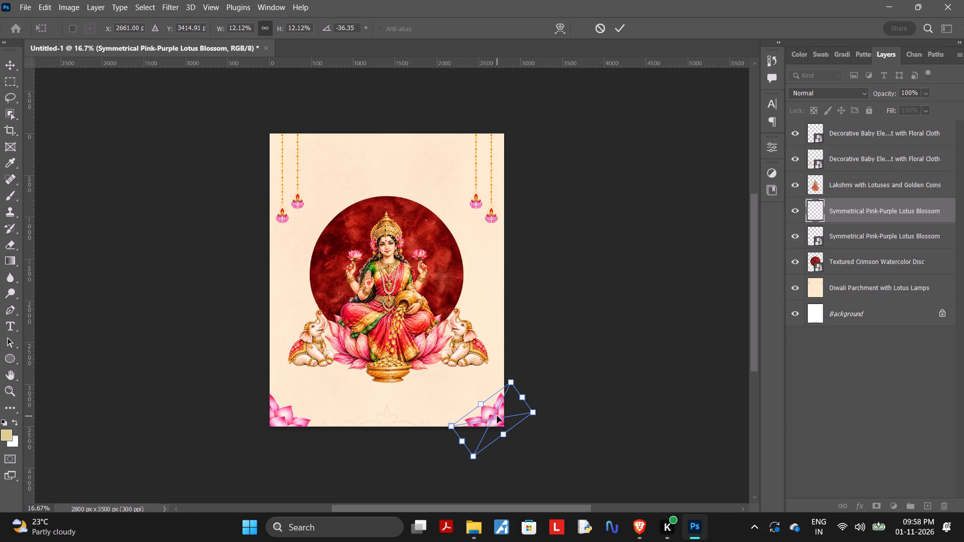
click(587, 353)
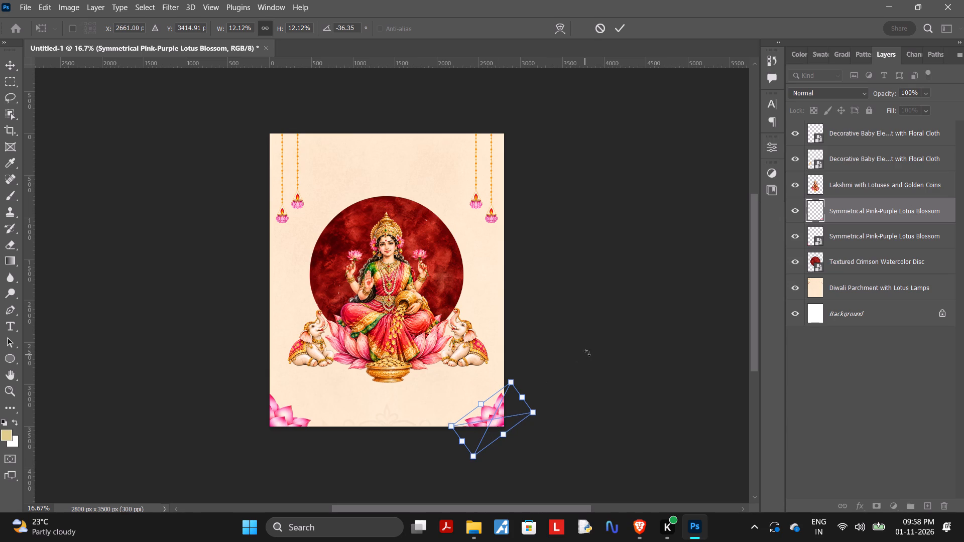
click(587, 353)
right_click(587, 353)
click(726, 307)
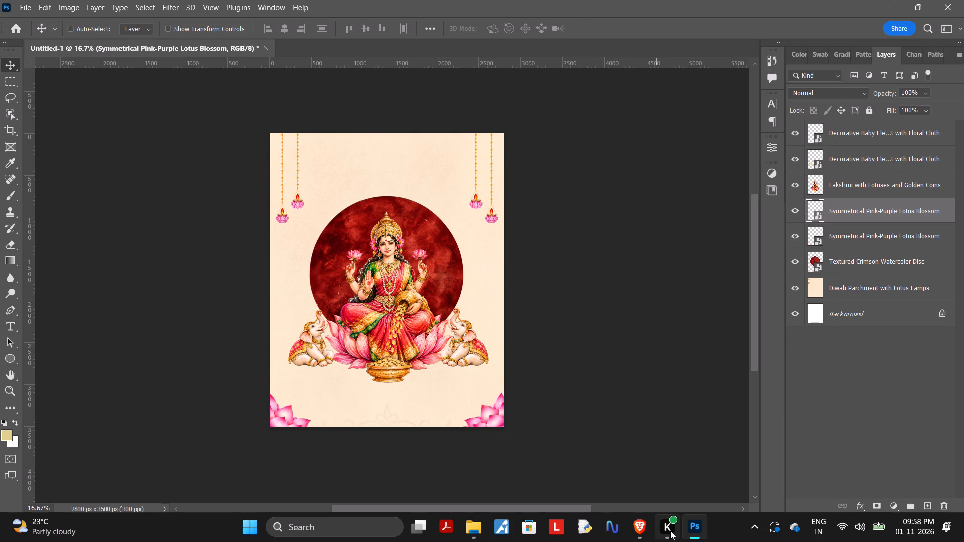
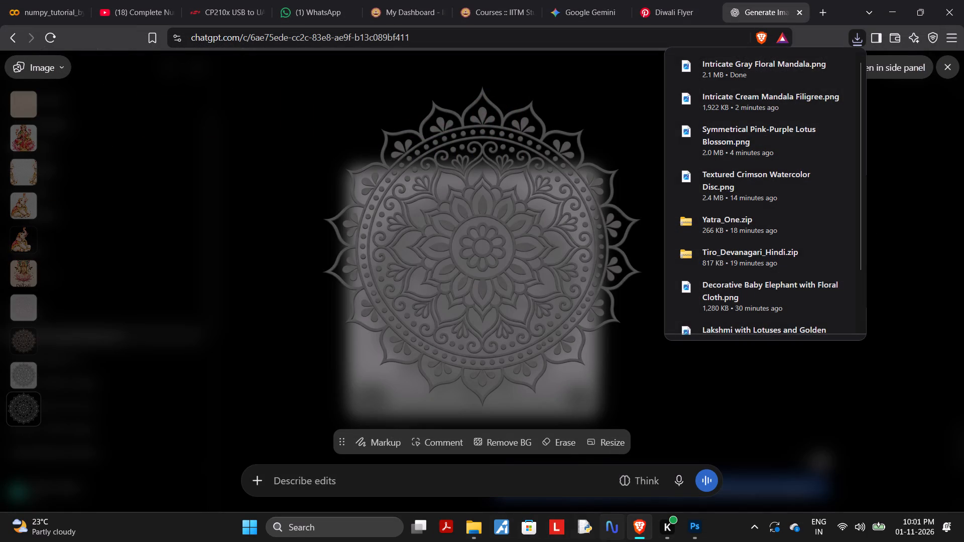
Place the Intricate Gray Floral Mandala image from New folder in File Explorer into the Photoshop poster document.
click(690, 531)
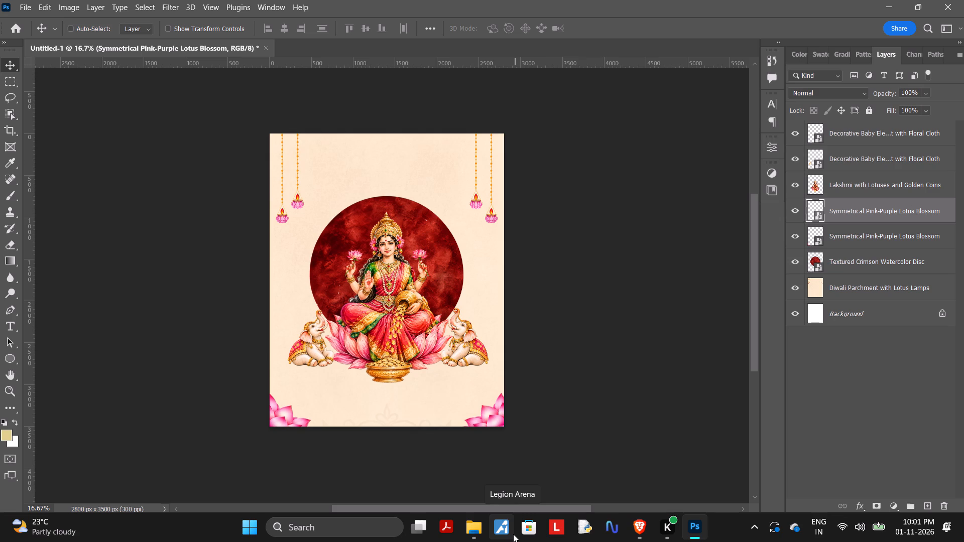
click(463, 535)
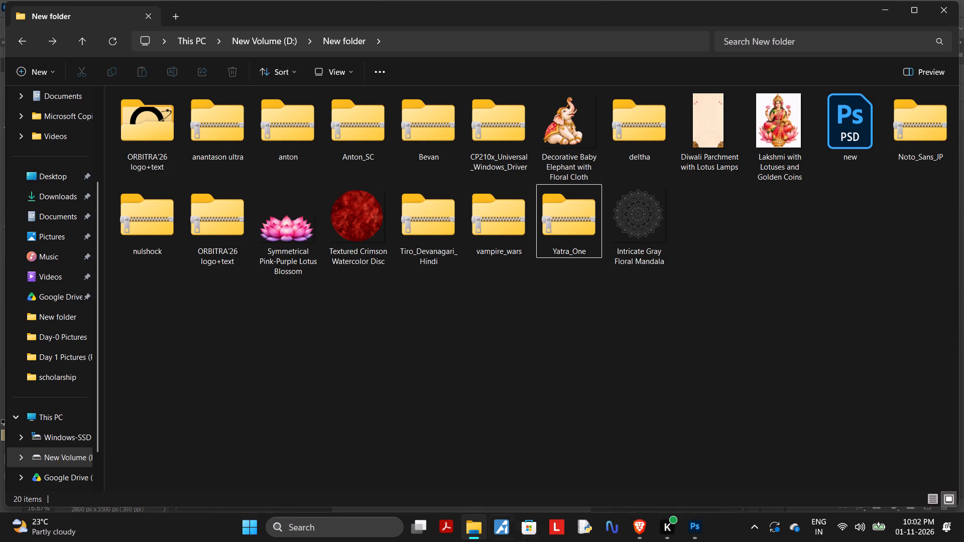
drag(635, 225, 692, 538)
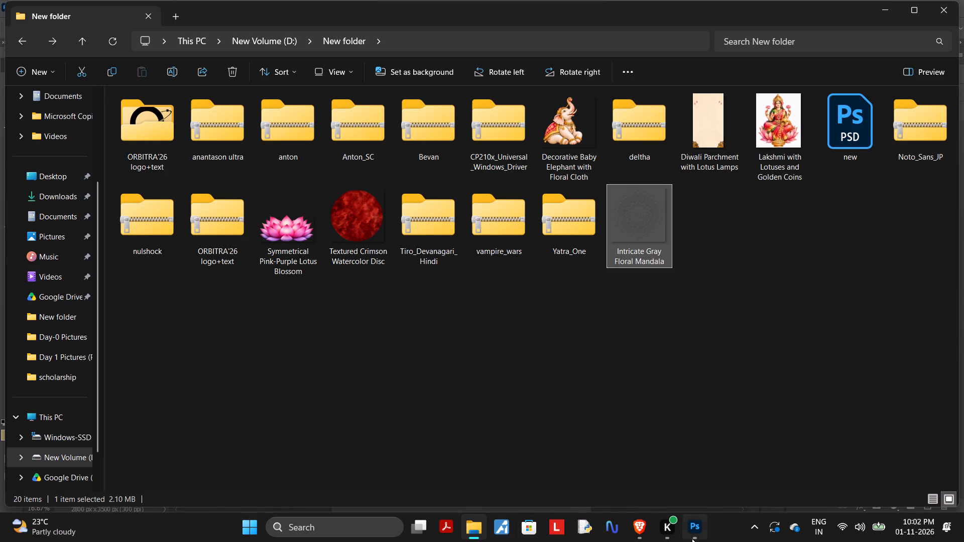
drag(692, 538, 387, 292)
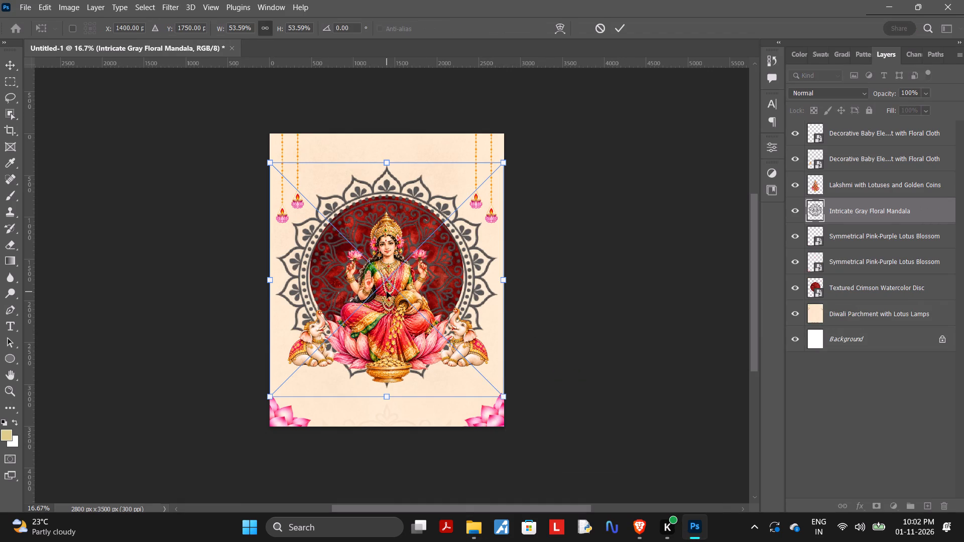
Move the Intricate Gray Floral Mandala layer directly below the Textured Crimson Watercolor Disc layer.
drag(889, 208, 889, 231)
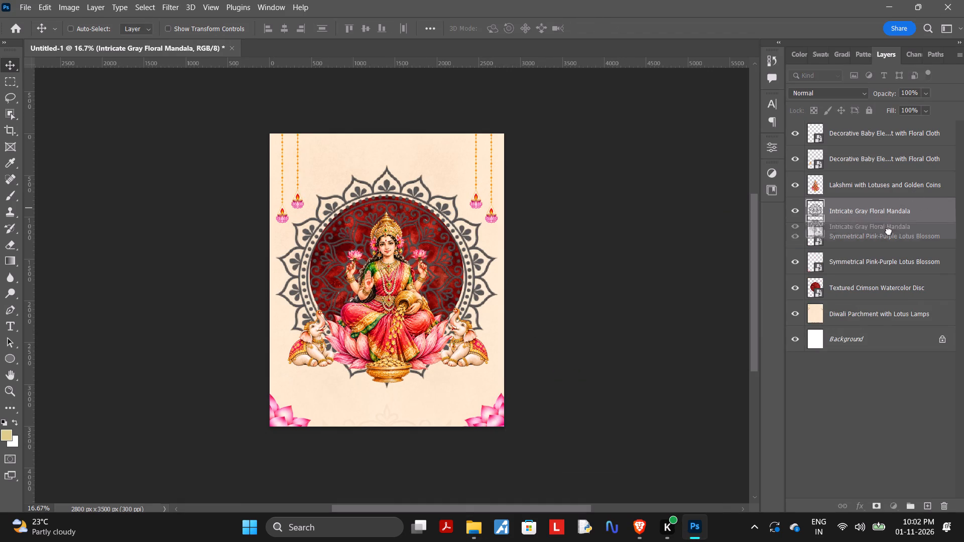
drag(889, 231, 892, 298)
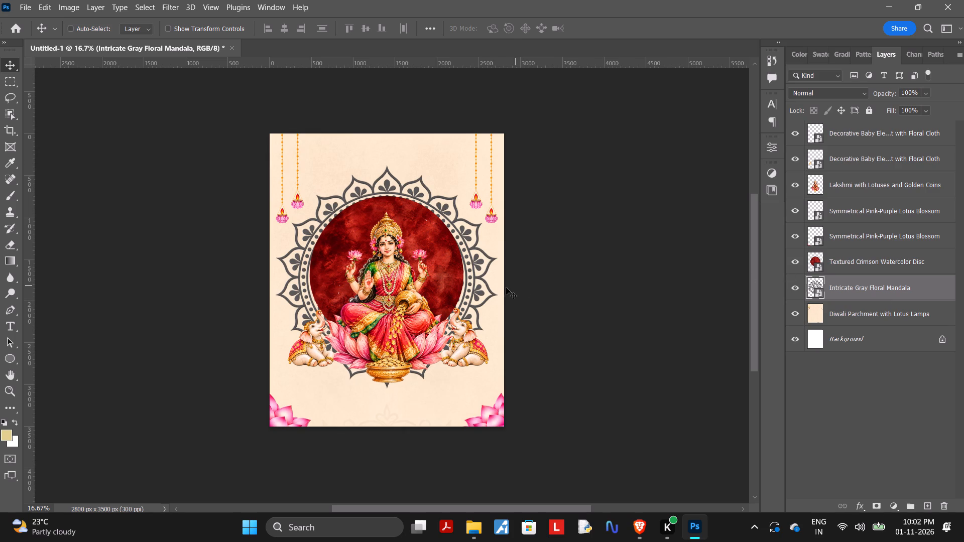
Nudge the gray mandala slightly upward behind the red disc.
key(Up)
key(Up)
key(Up)
key(Up)
key(Up)
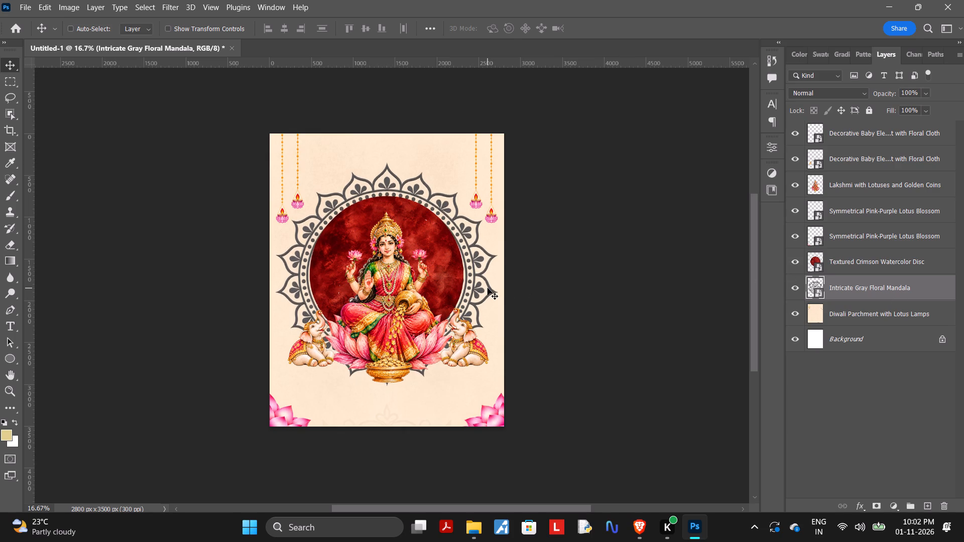
key(Up)
key(Up)
key(Up)
key(Up)
key(Up)
key(Up)
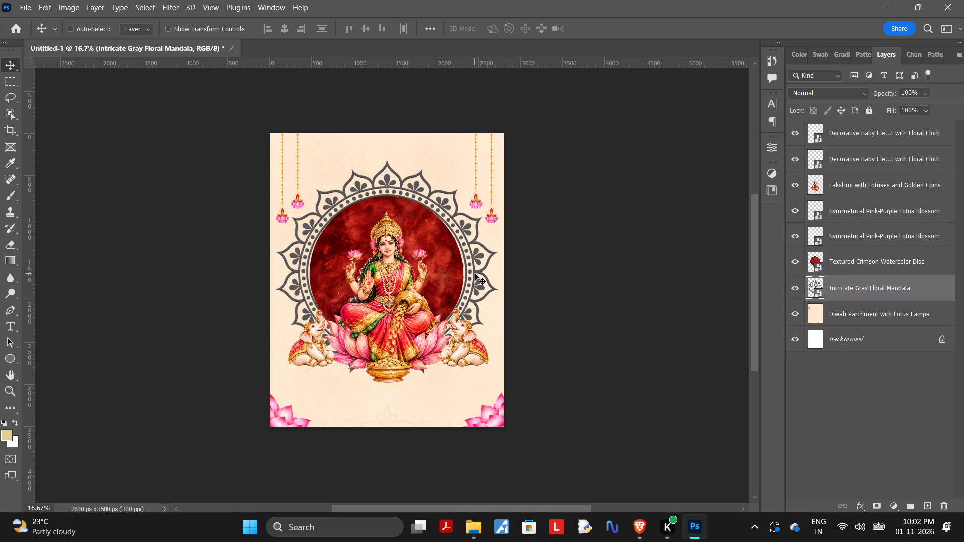
Start a Free Transform on the mandala and enlarge it proportionally to about 64%.
key(ctrl+t)
click(294, 249)
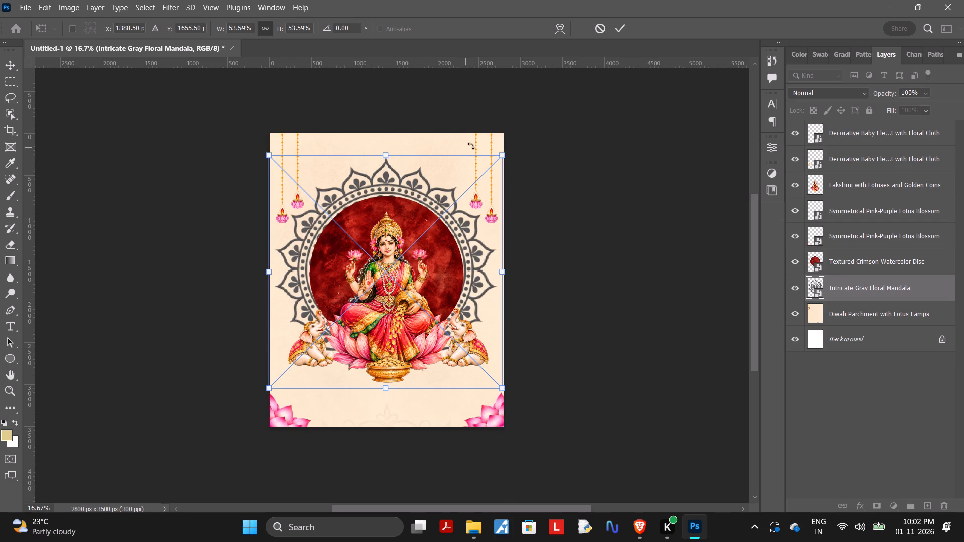
drag(503, 158, 510, 147)
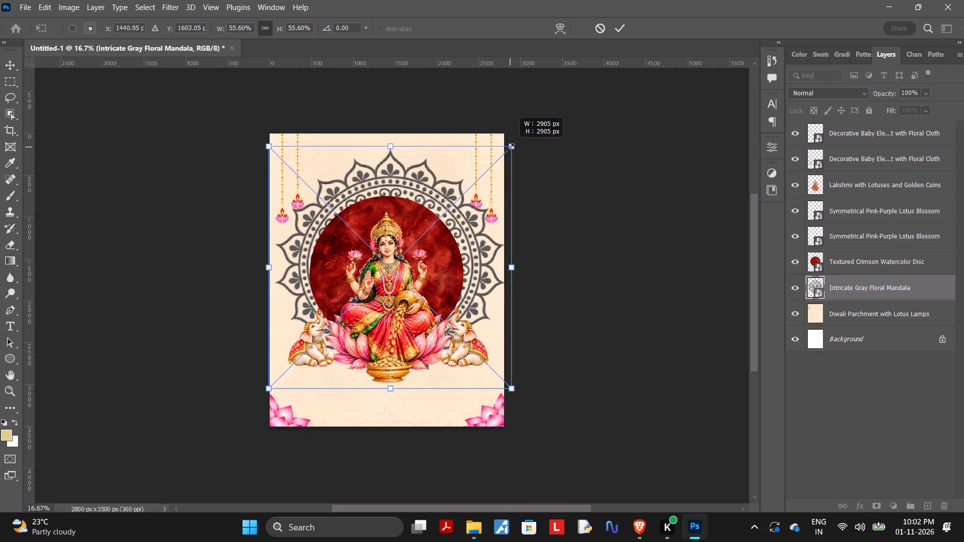
drag(510, 147, 559, 127)
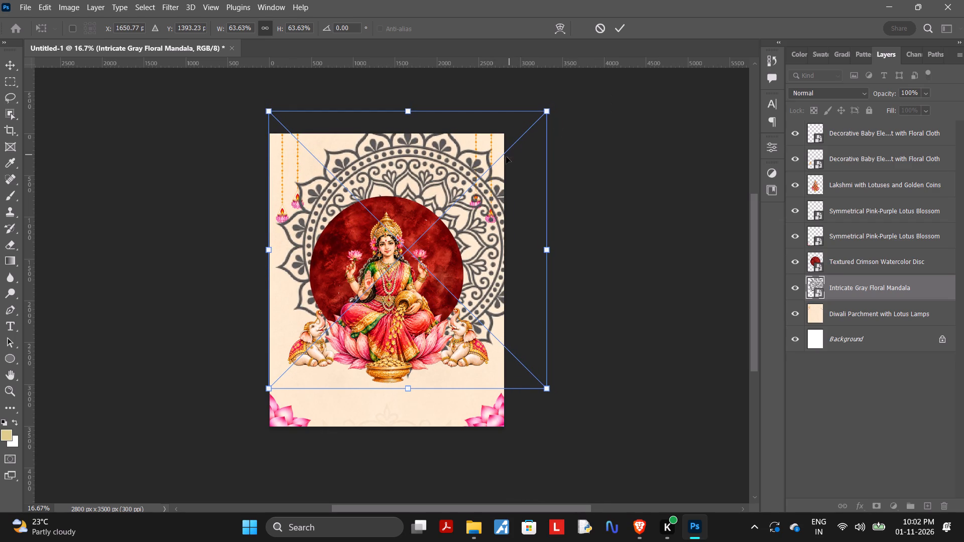
Reposition the enlarged mandala around the red disc, centred at about X 1413 px, Y 1698 px.
drag(487, 179, 468, 204)
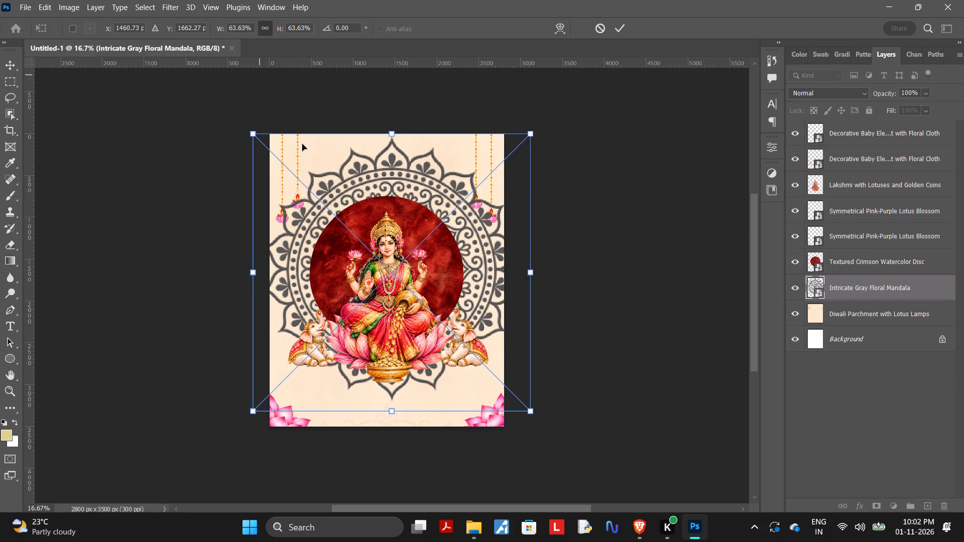
click(363, 172)
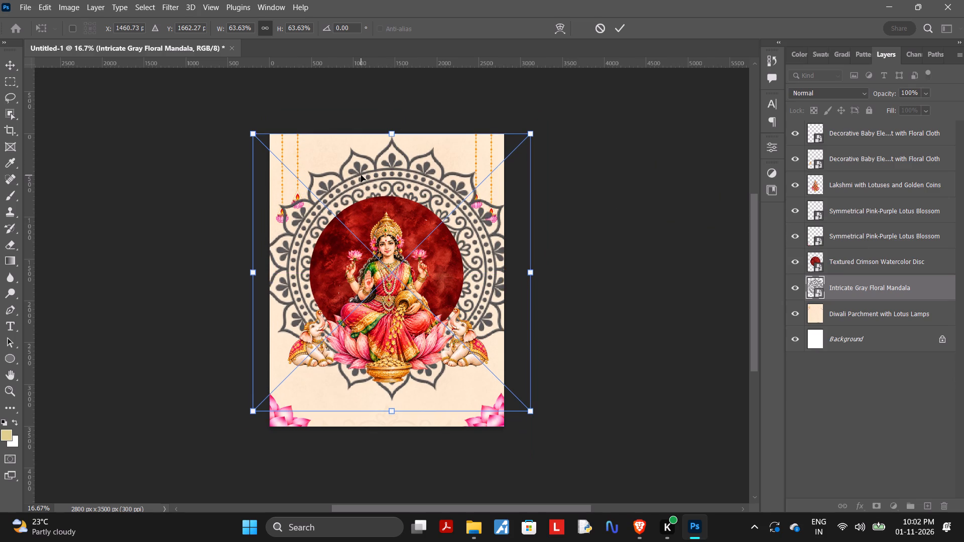
click(361, 175)
key(Left)
key(Left)
key(Left)
key(Left)
key(Left)
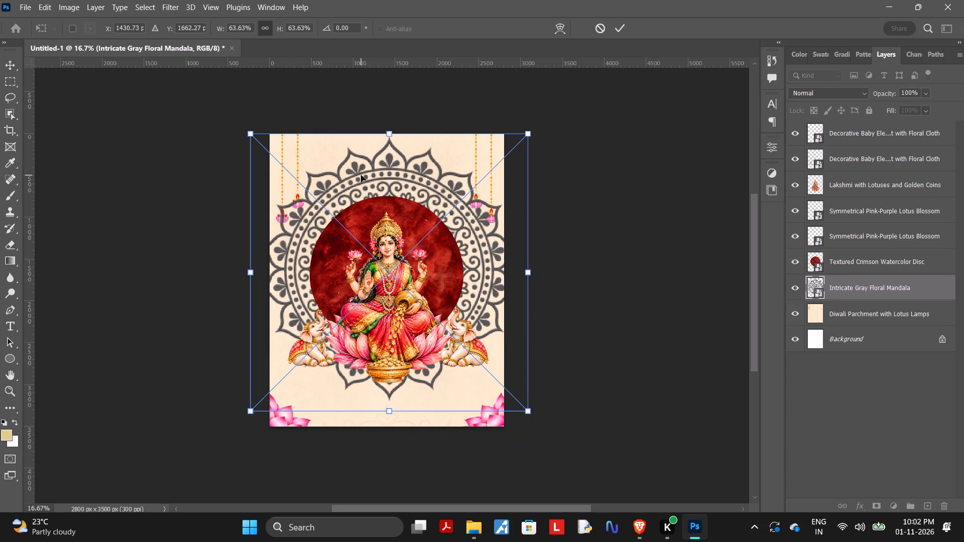
key(Left)
key(Left)
key(Left)
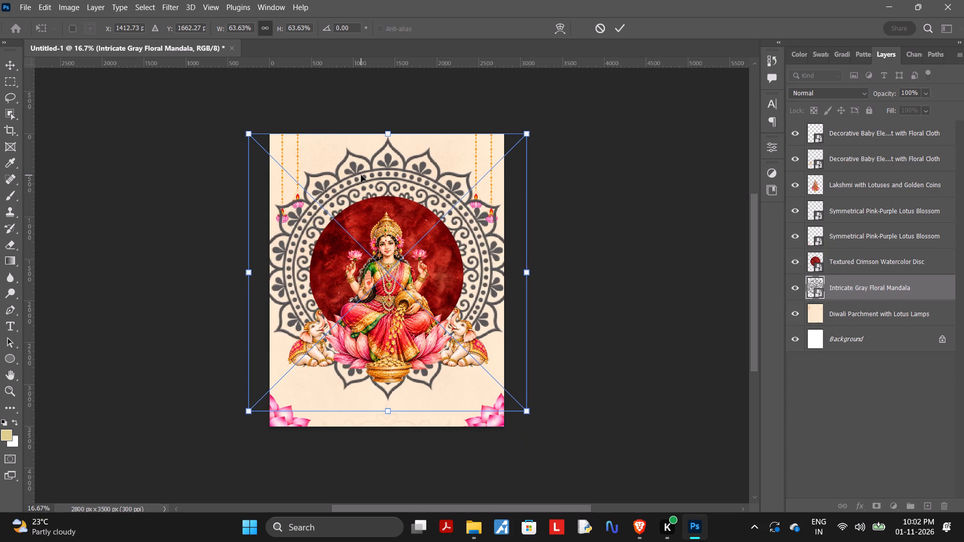
key(Down)
key(Down)
key(Down)
key(Down)
key(Down)
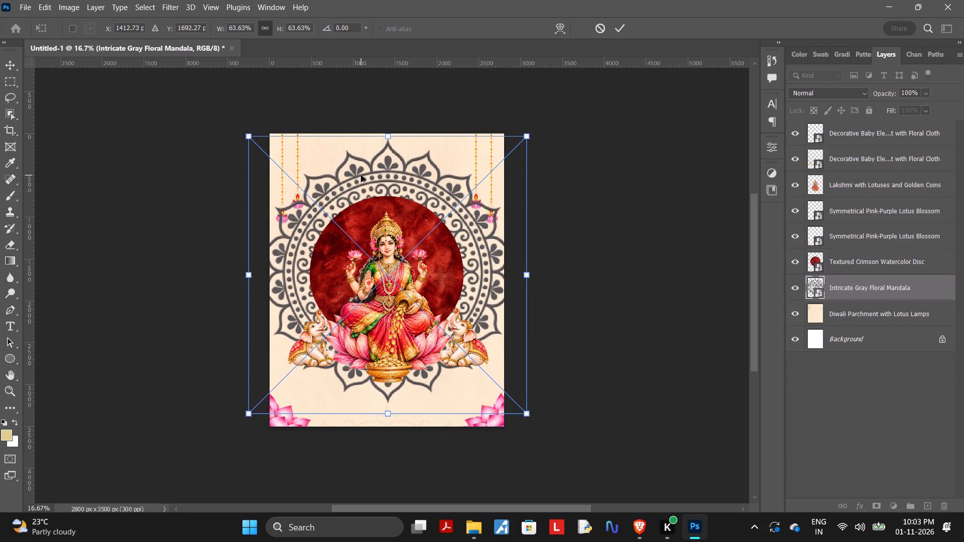
key(Down)
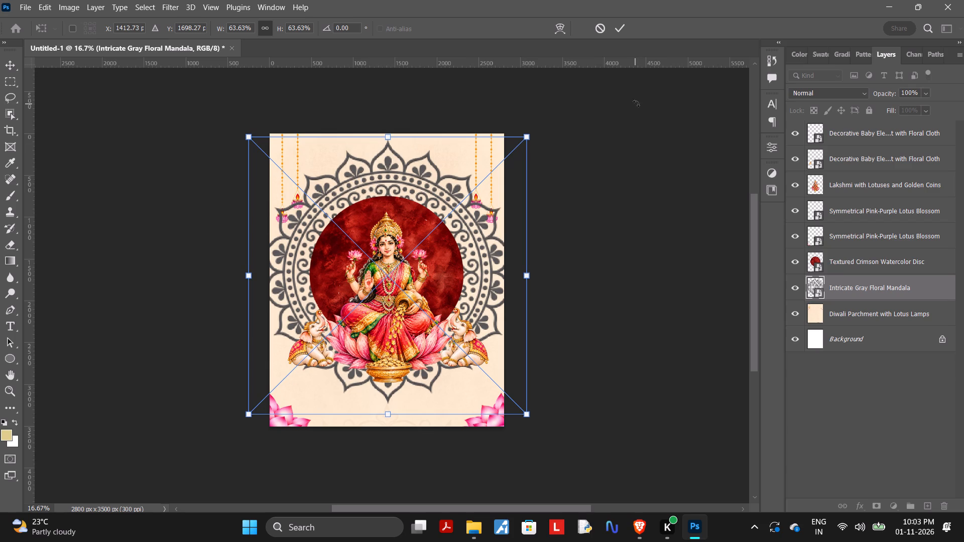
Scale the mandala down to about 61%, centre it at X 1388 px, Y 1702 px, and apply the transform.
drag(526, 138, 518, 146)
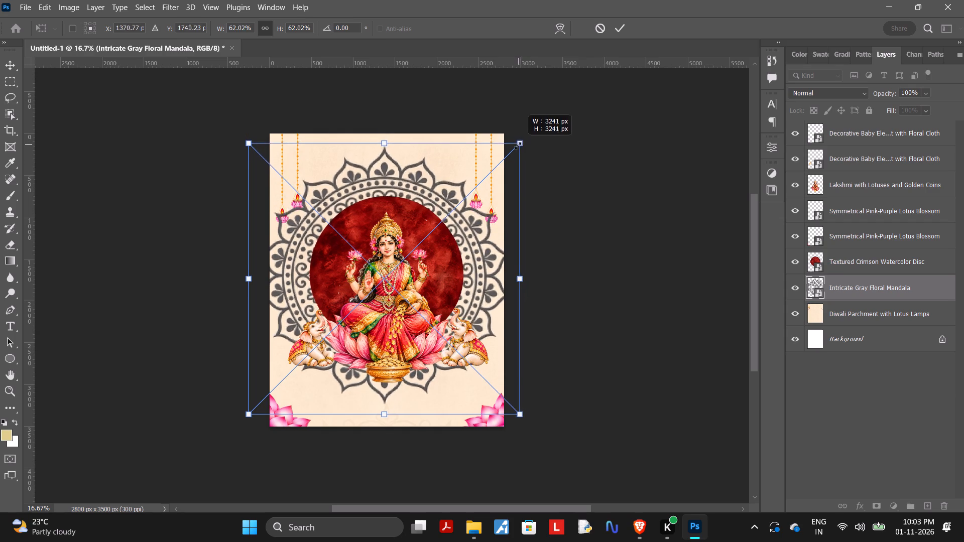
drag(518, 146, 516, 148)
click(472, 192)
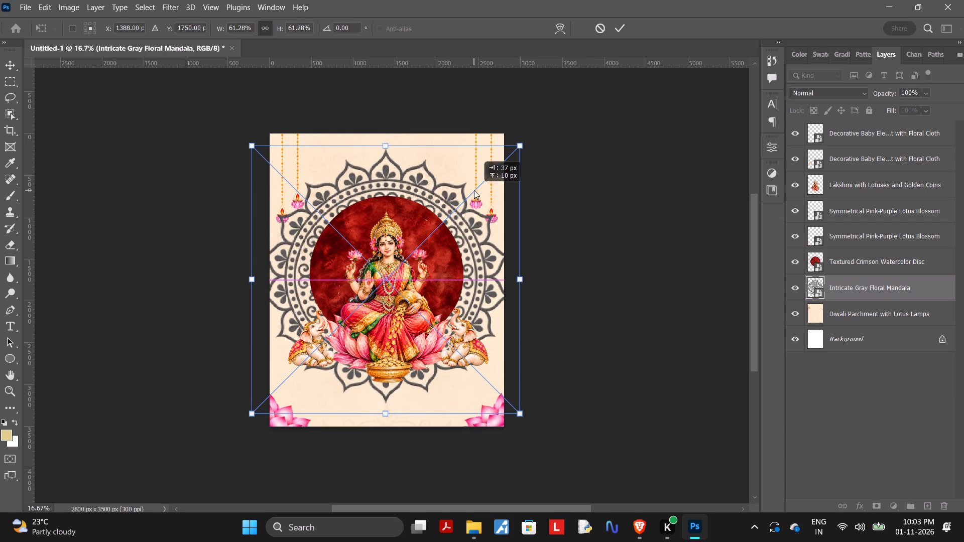
key(Up)
key(Up)
key(Up)
key(Up)
key(Up)
key(Up)
key(Up)
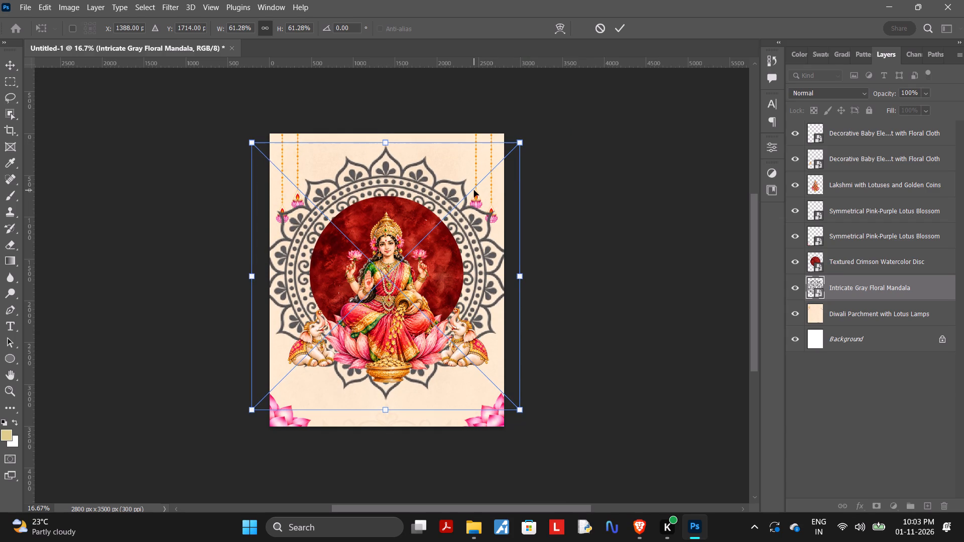
key(Up)
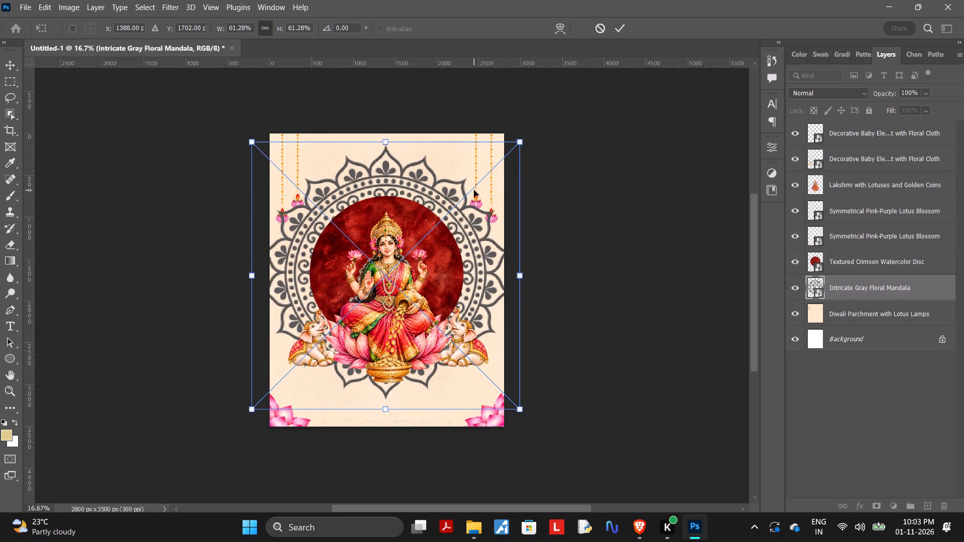
right_click(464, 212)
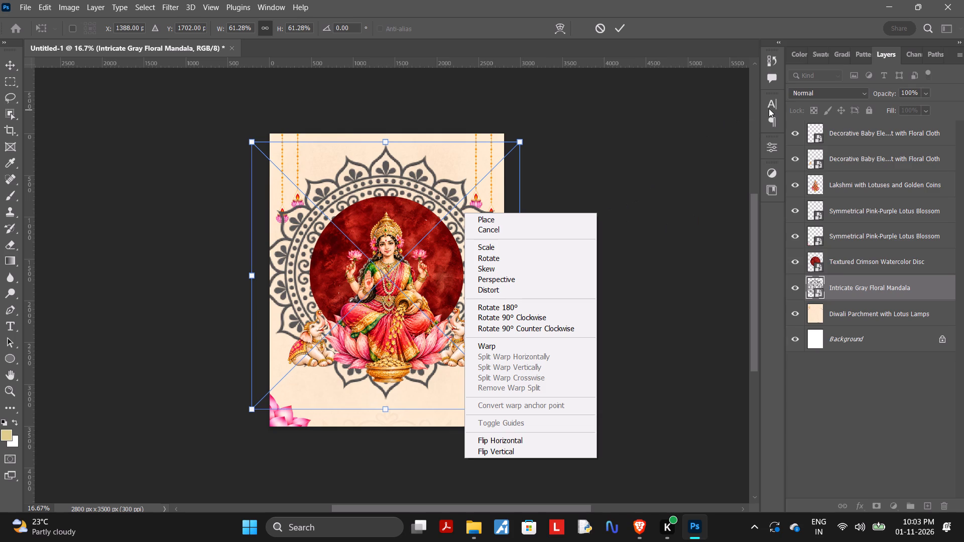
click(773, 147)
click(773, 147)
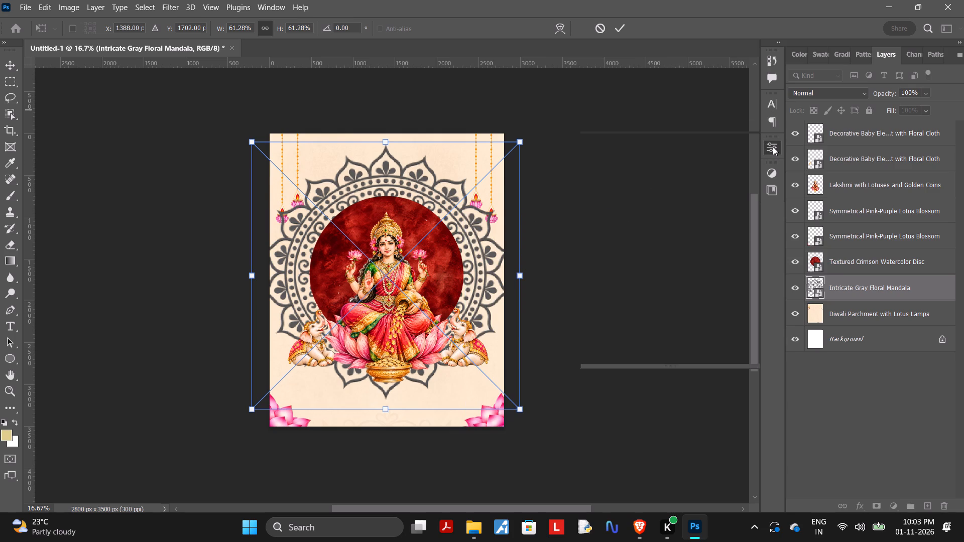
click(694, 110)
click(694, 110)
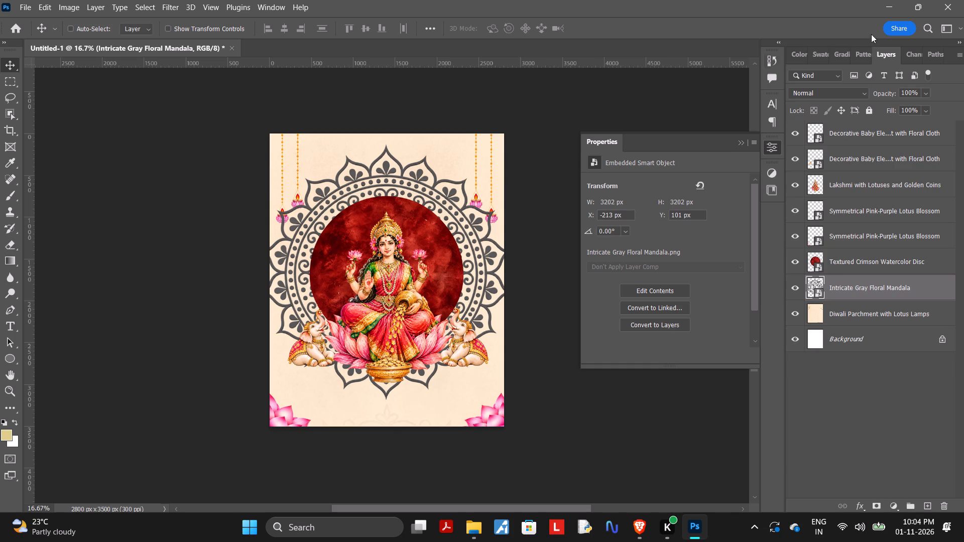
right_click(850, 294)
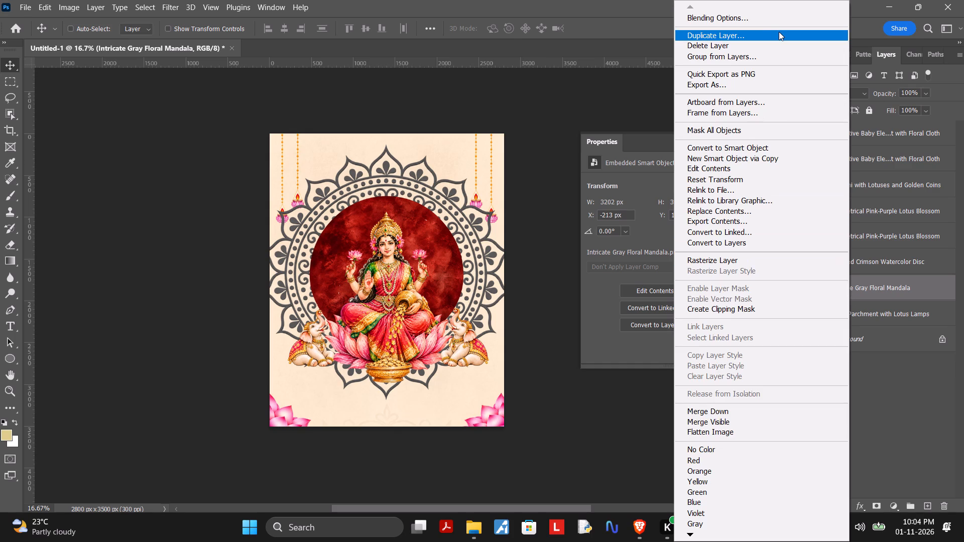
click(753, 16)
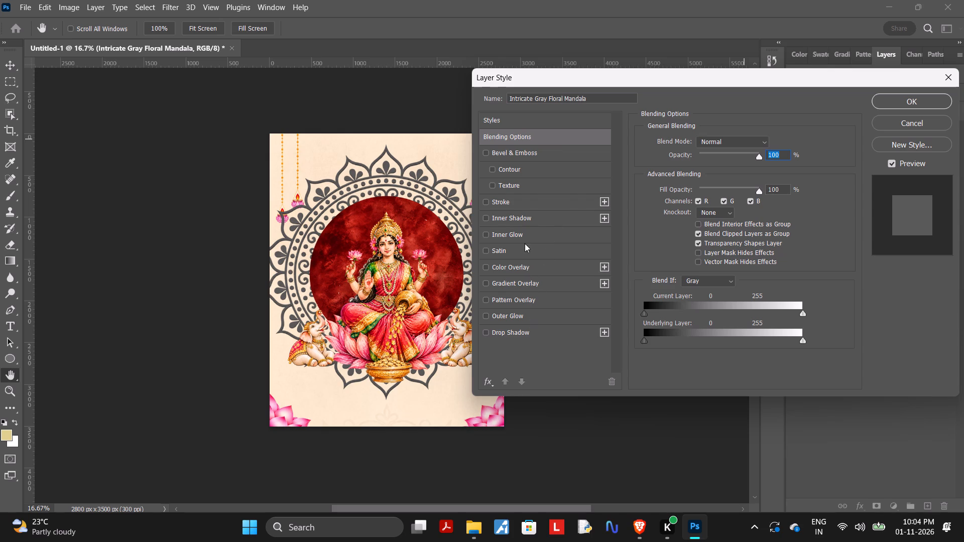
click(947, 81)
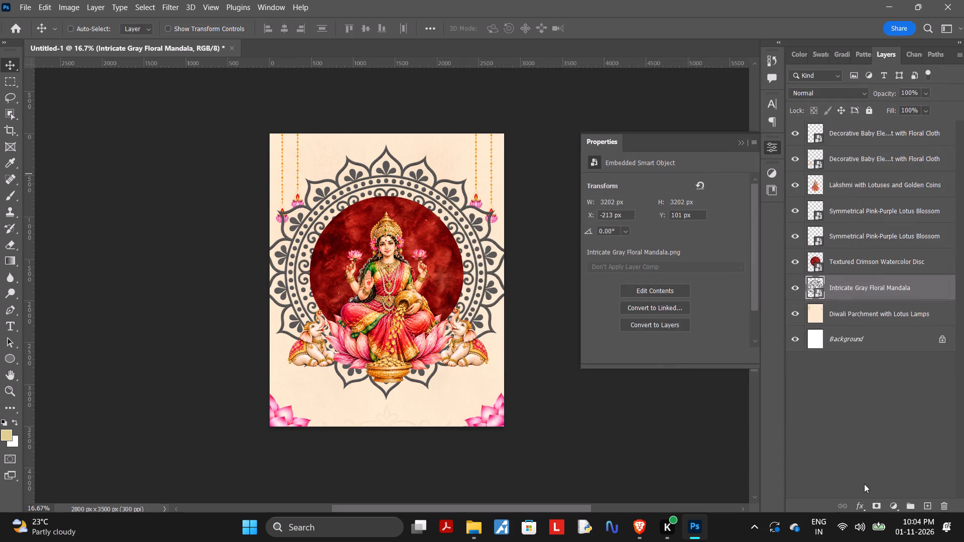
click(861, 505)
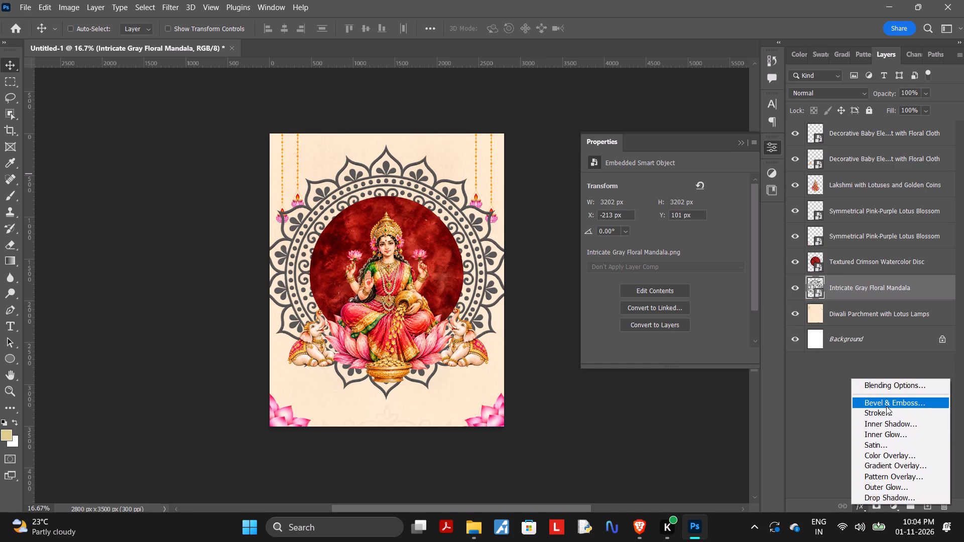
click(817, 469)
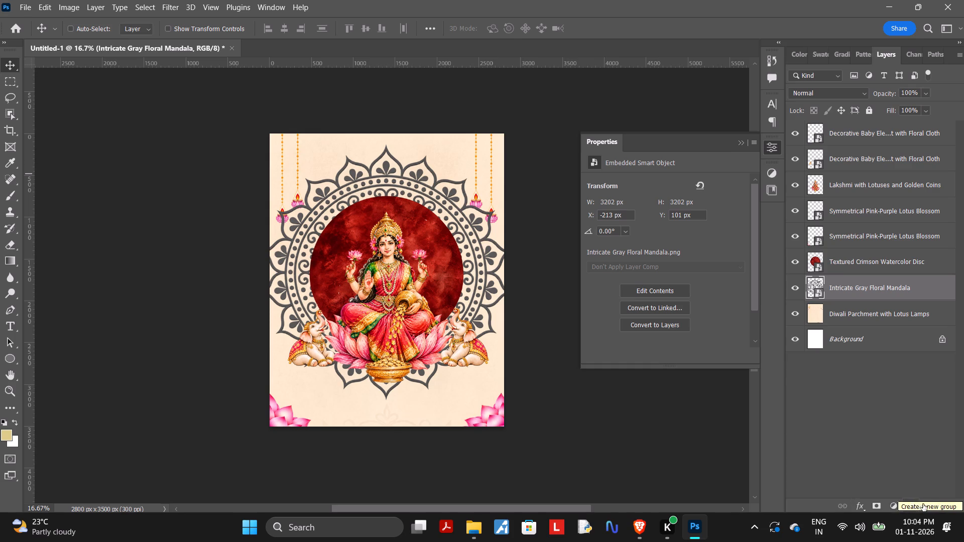
Add a Gradient Overlay effect to the Intricate Gray Floral Mandala layer.
click(863, 508)
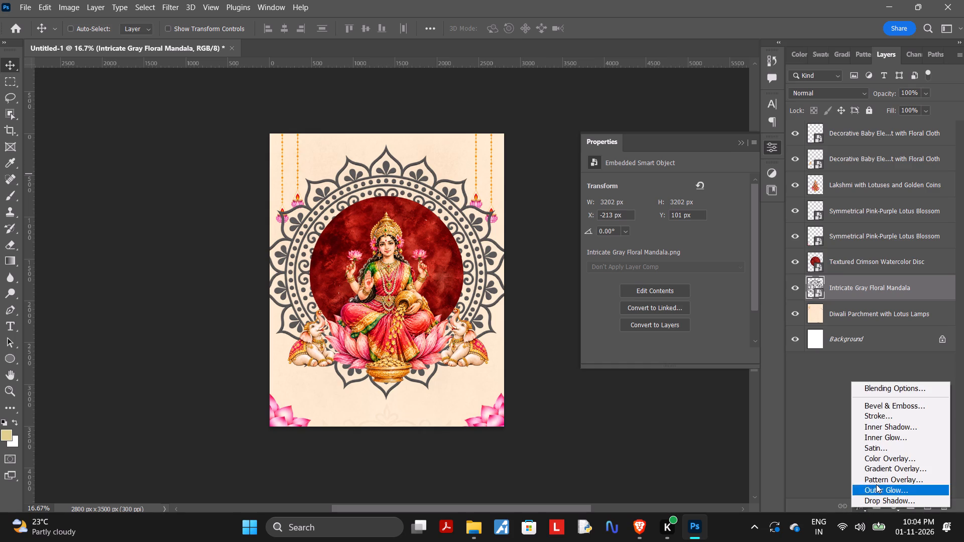
scroll(888, 464, down, 1)
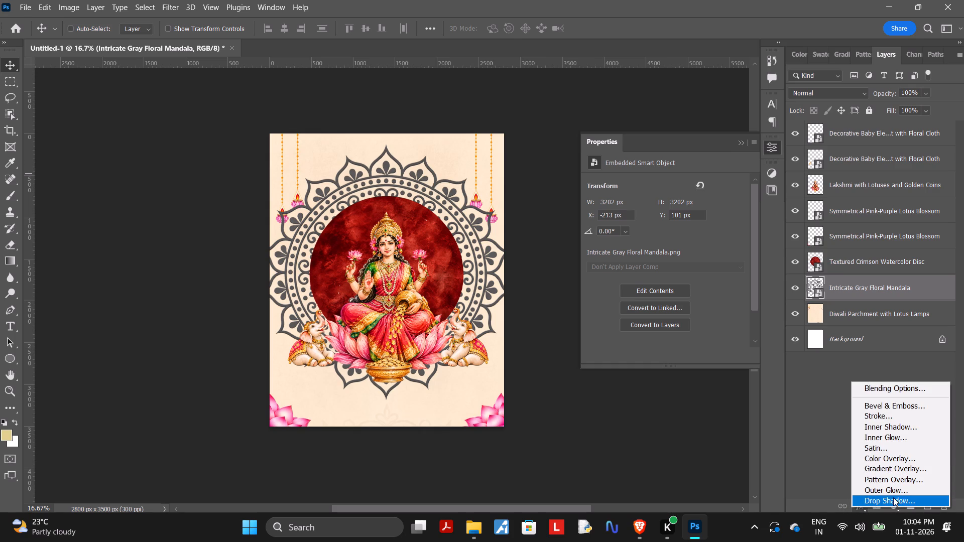
click(894, 471)
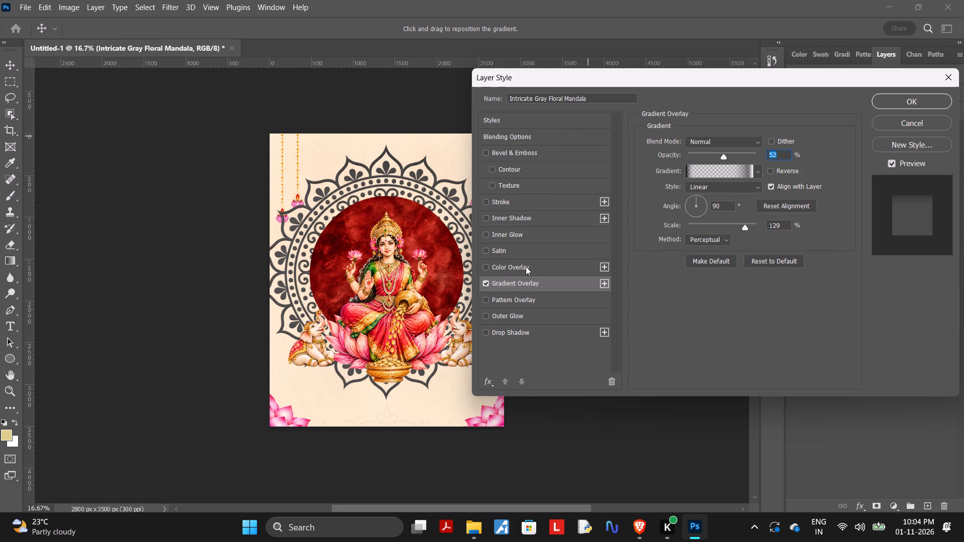
Enable Bevel & Emboss on the mandala layer with shadow opacity 16% and highlight opacity about 56%.
click(515, 129)
click(509, 152)
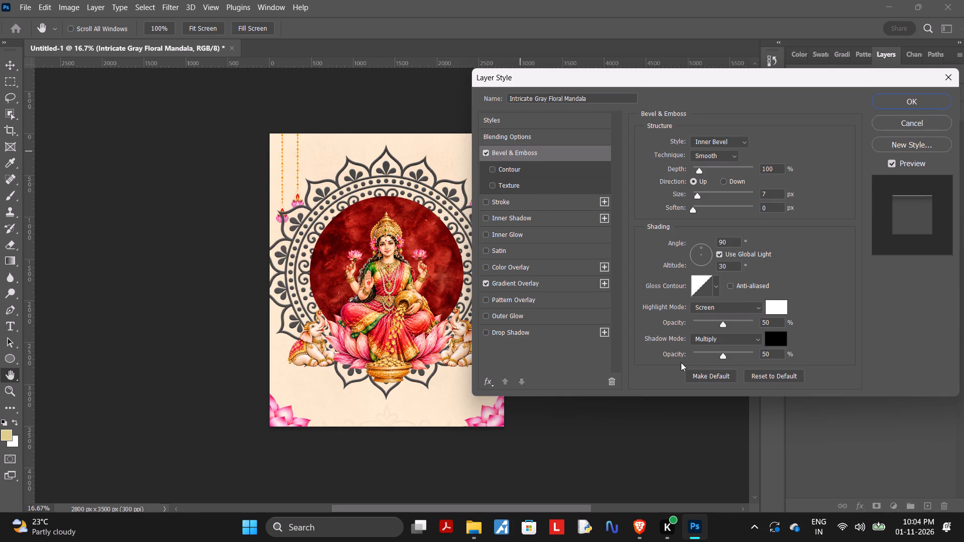
drag(723, 353, 705, 356)
drag(705, 356, 703, 357)
drag(723, 324, 694, 329)
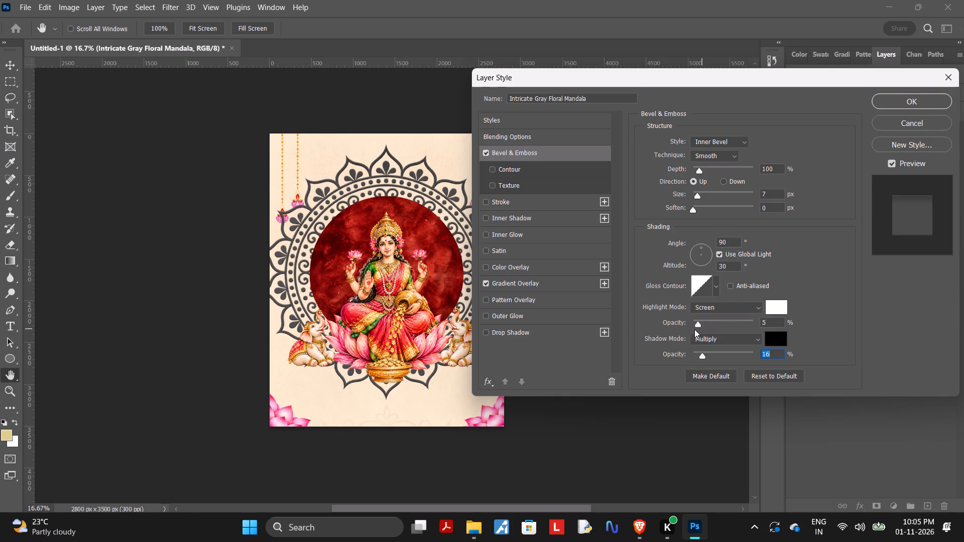
drag(694, 329, 727, 329)
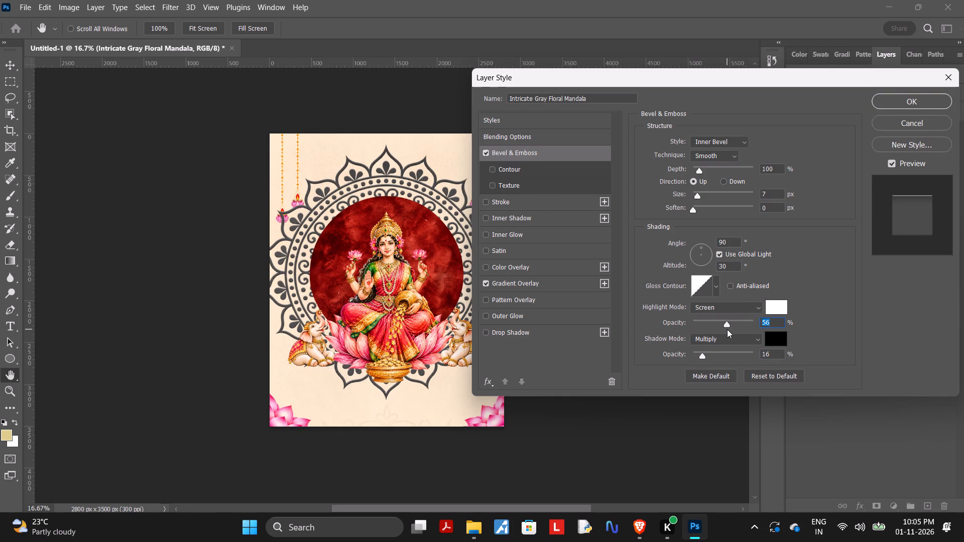
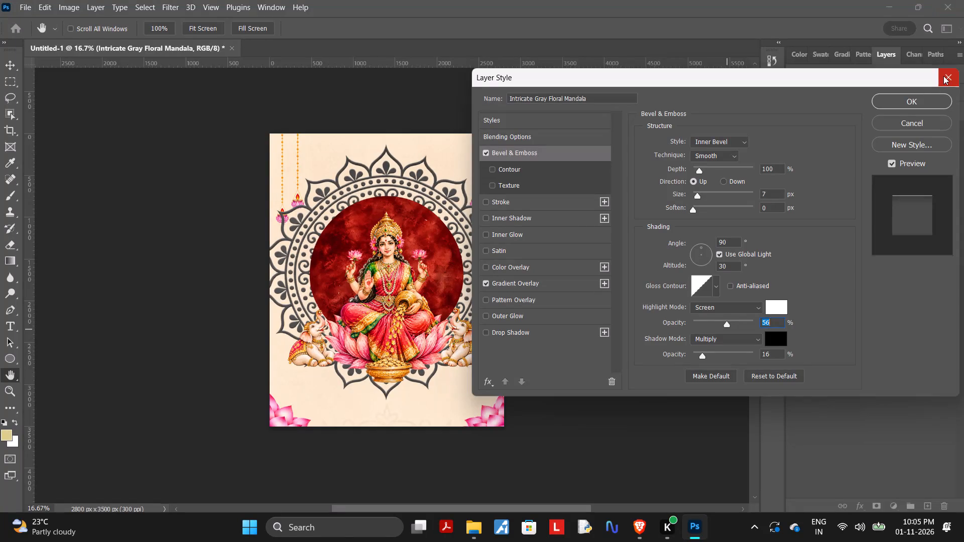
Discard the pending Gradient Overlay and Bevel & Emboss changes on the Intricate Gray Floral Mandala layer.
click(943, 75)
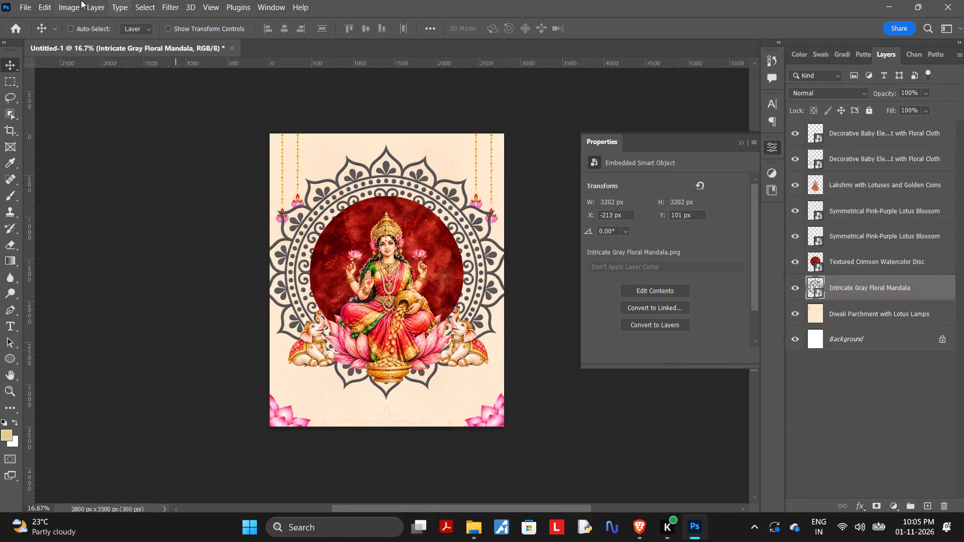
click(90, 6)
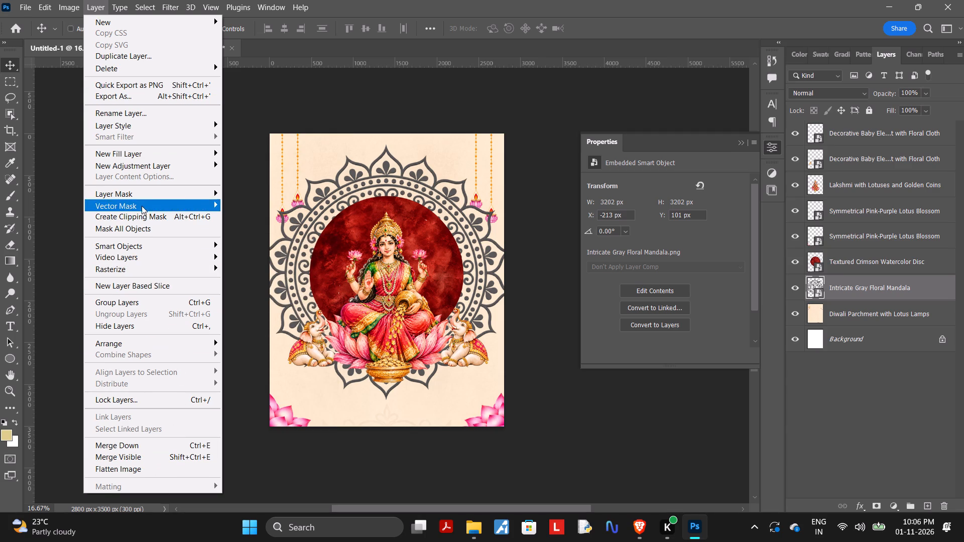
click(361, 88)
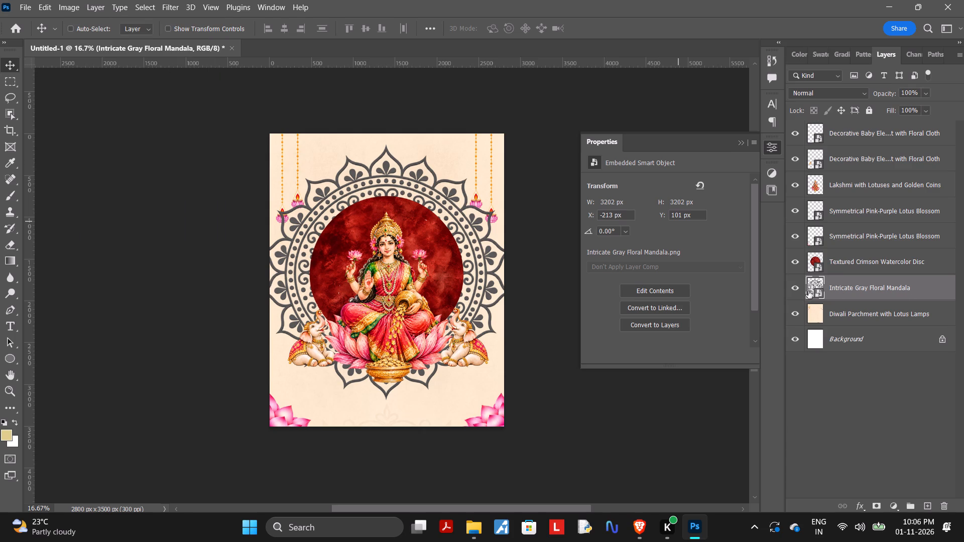
Hide the Intricate Gray Floral Mandala layer and collapse the smart object properties to clear the canvas area.
click(794, 283)
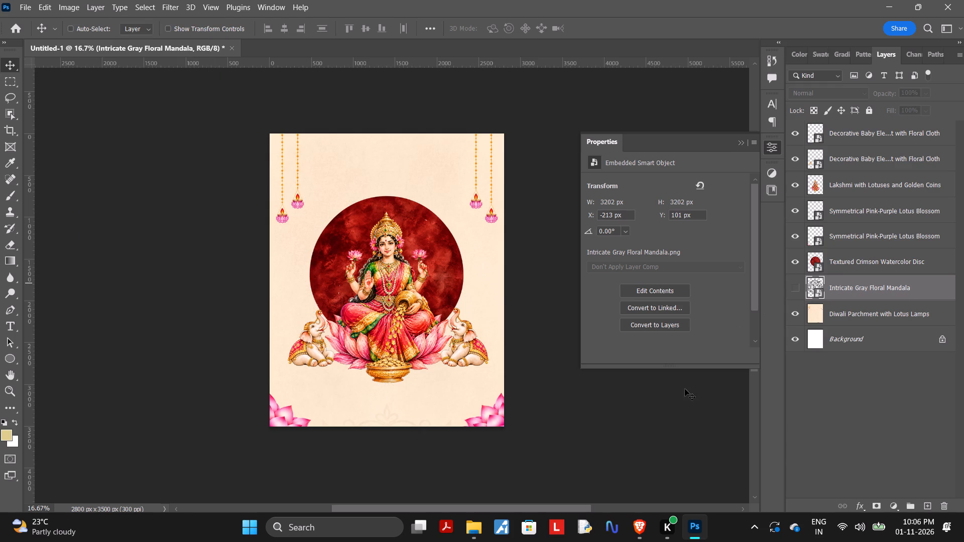
click(670, 409)
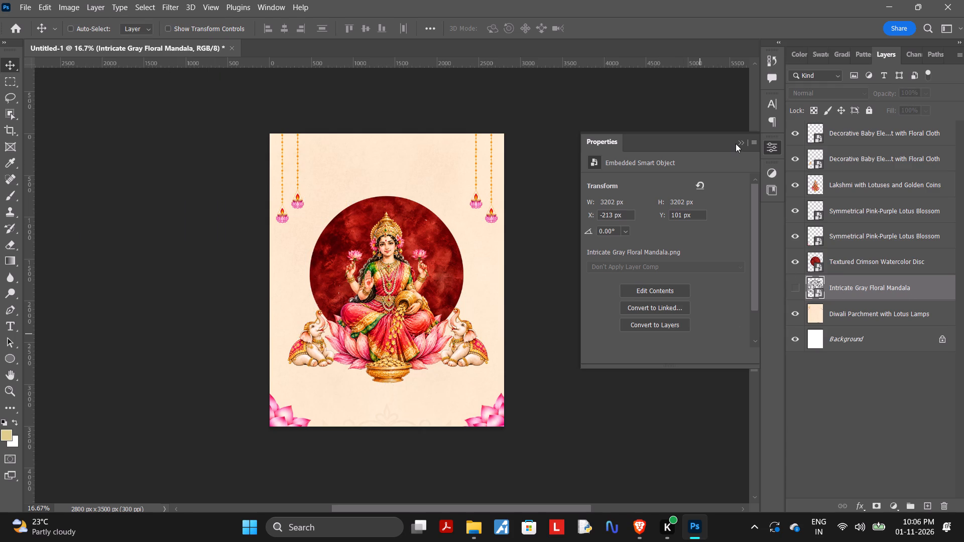
click(736, 144)
click(738, 144)
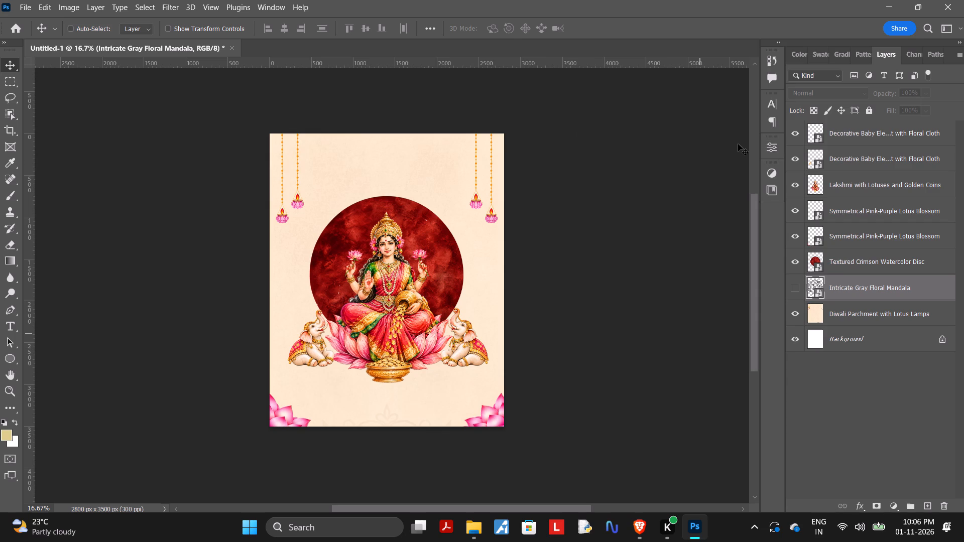